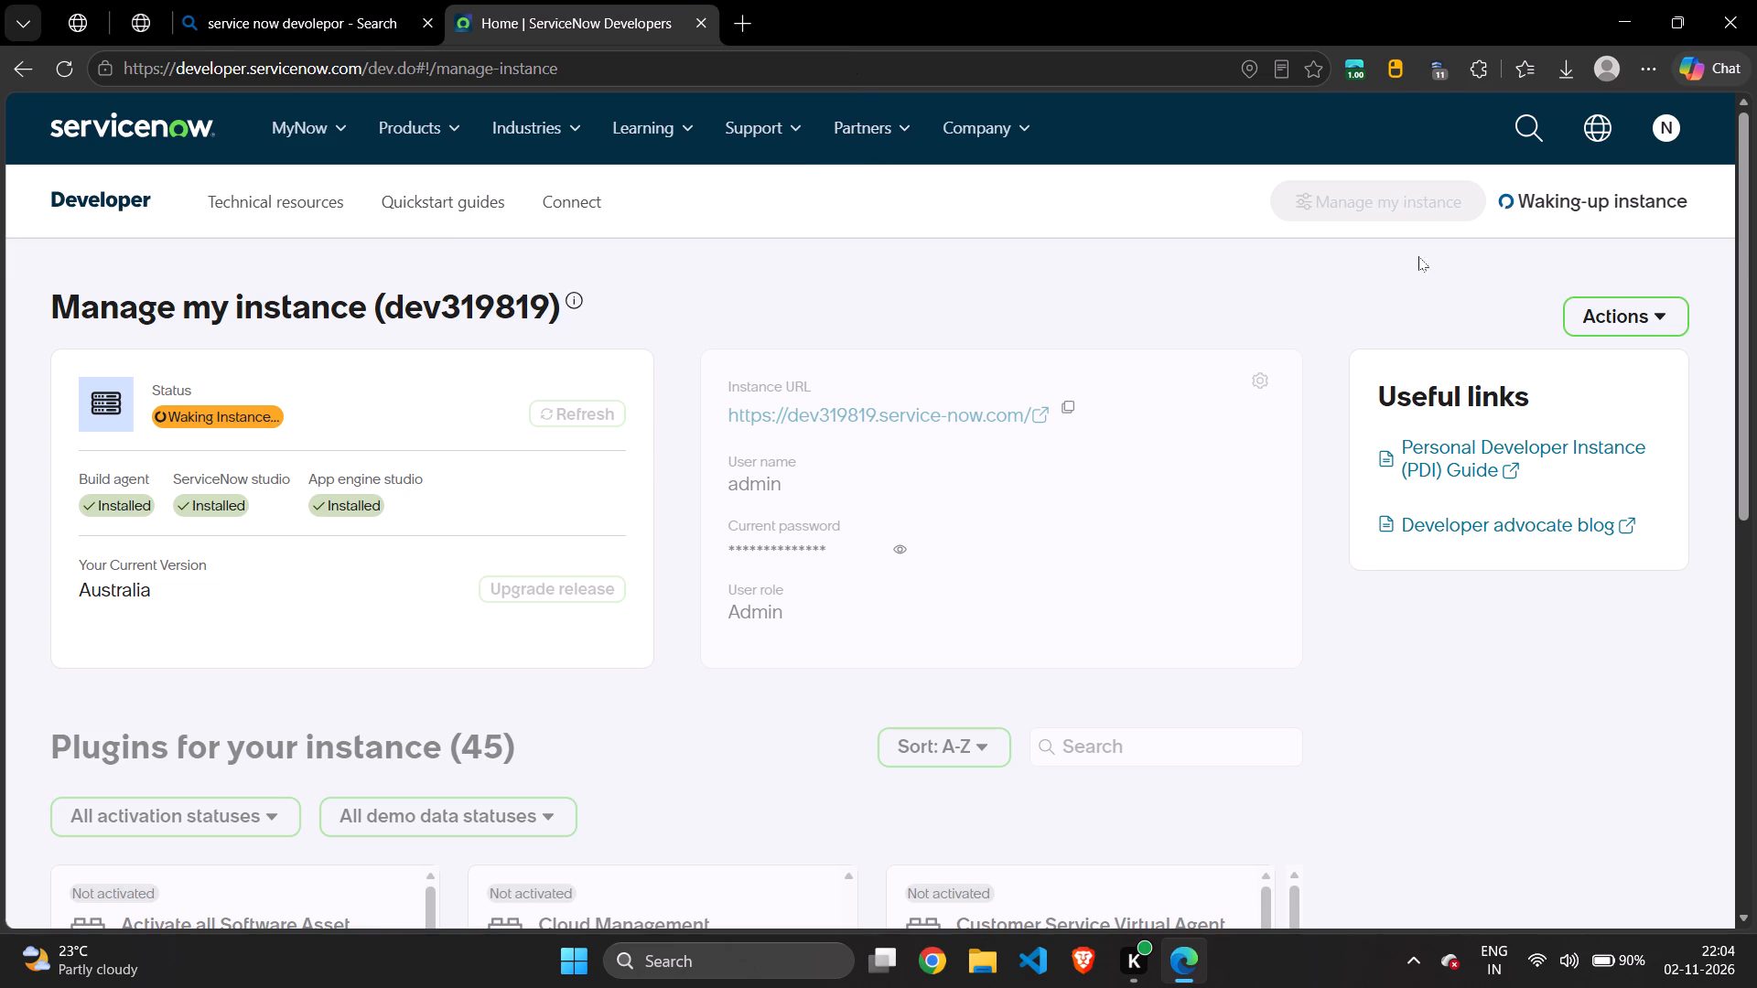
left_click(61, 79)
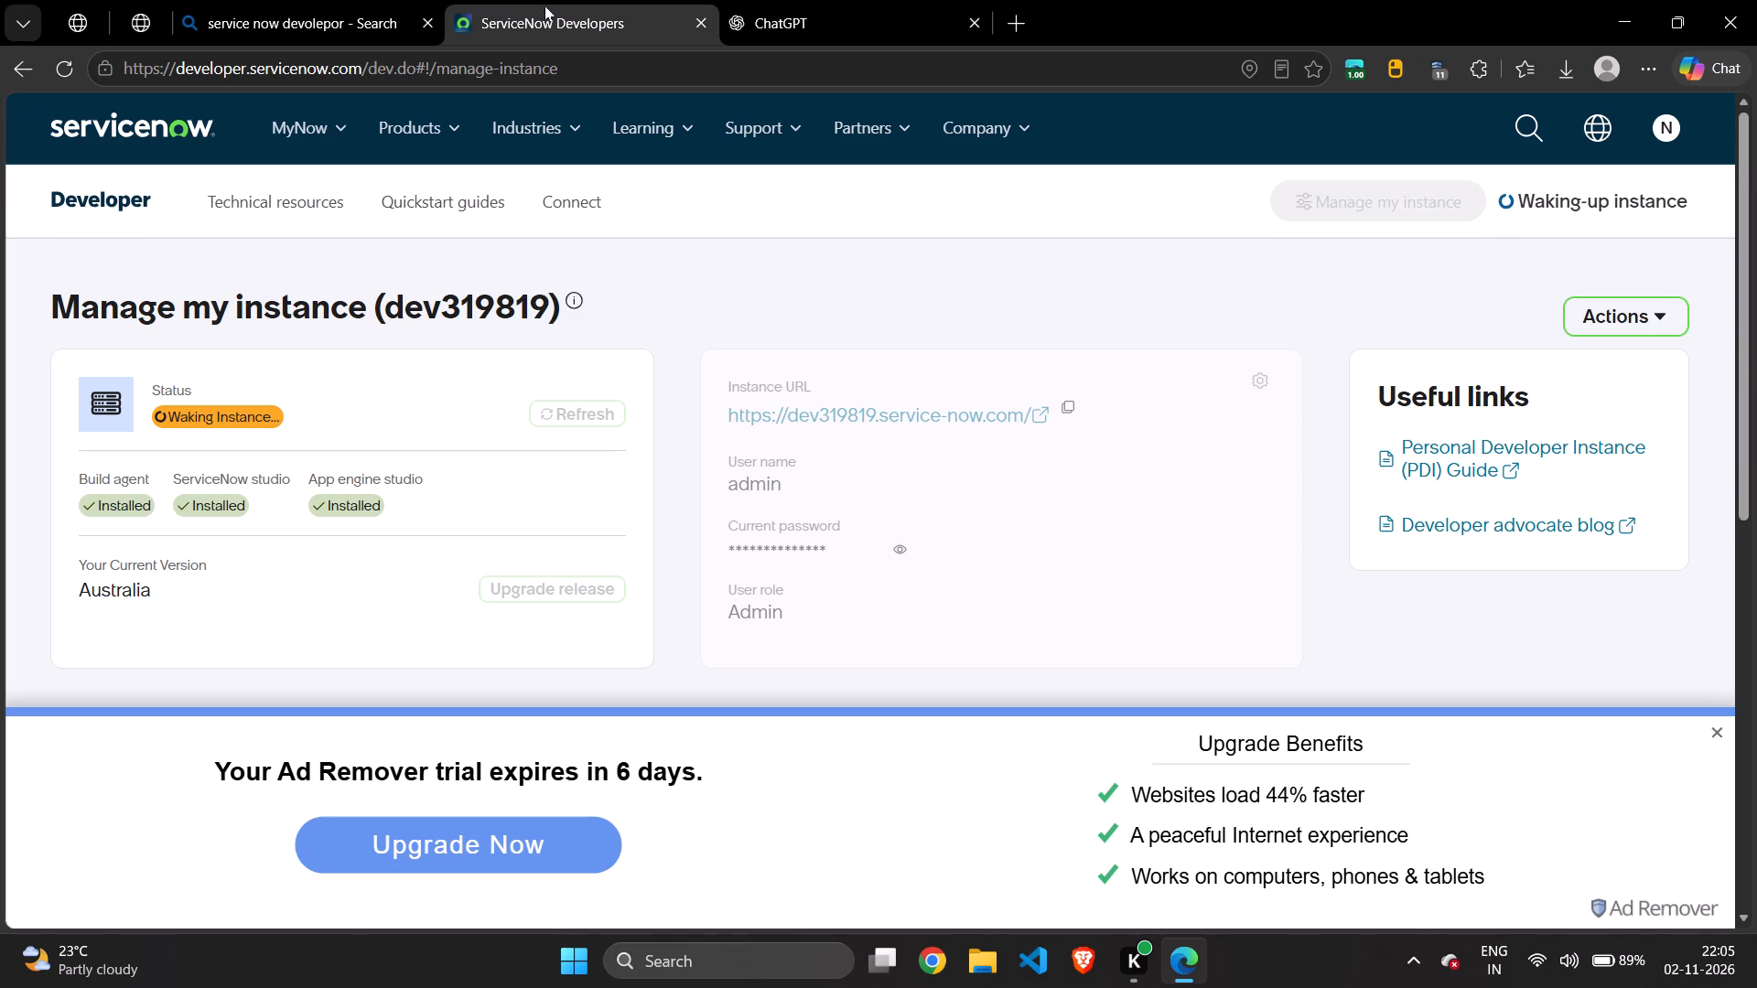
left_click(1717, 728)
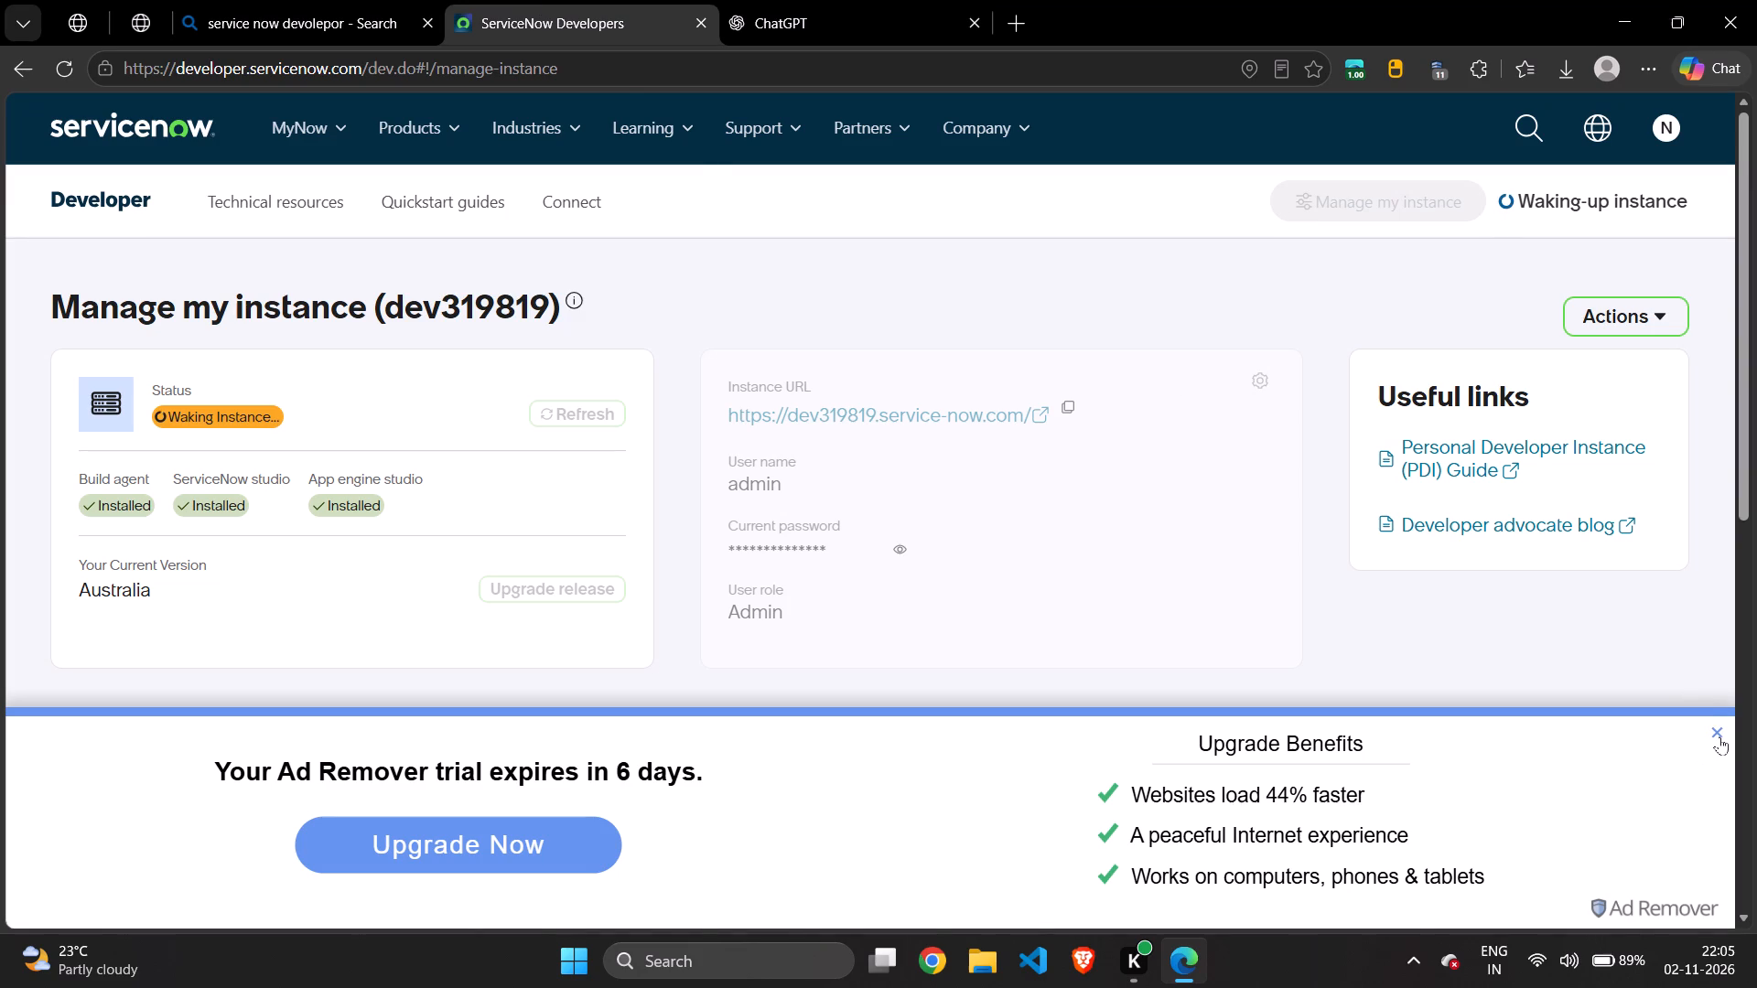
left_click(1719, 736)
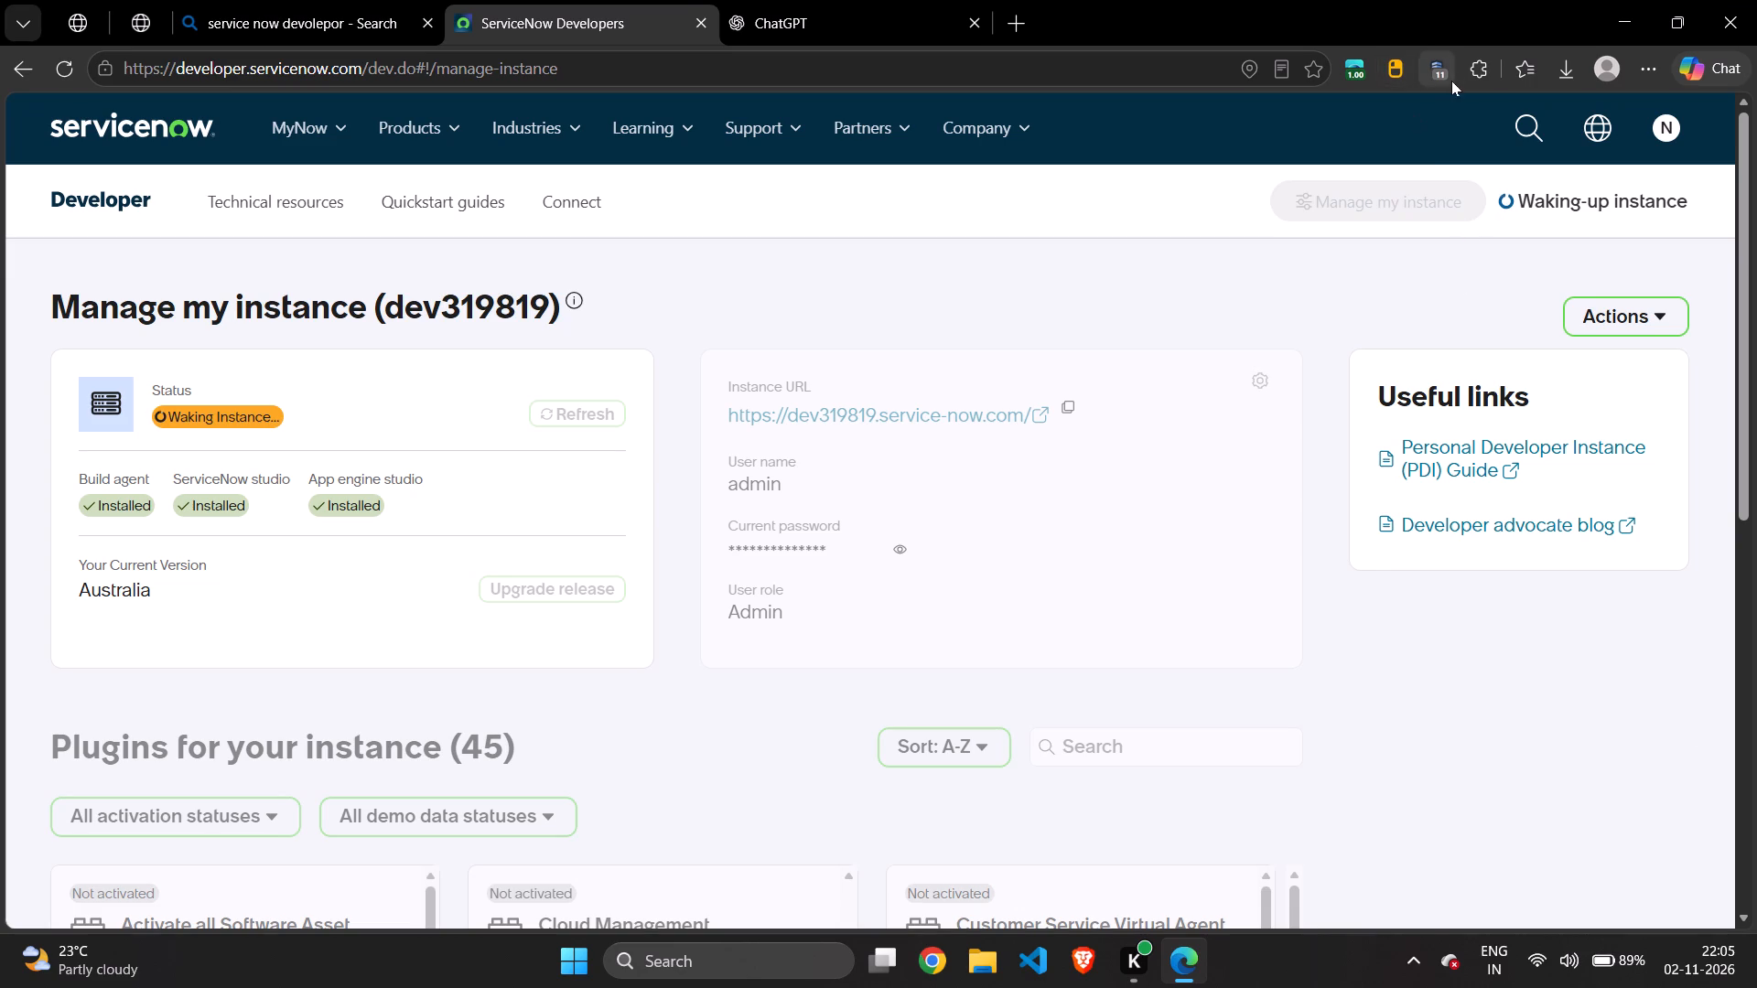
Turn off browser extensions for developer.servicenow.com.
left_click(1471, 75)
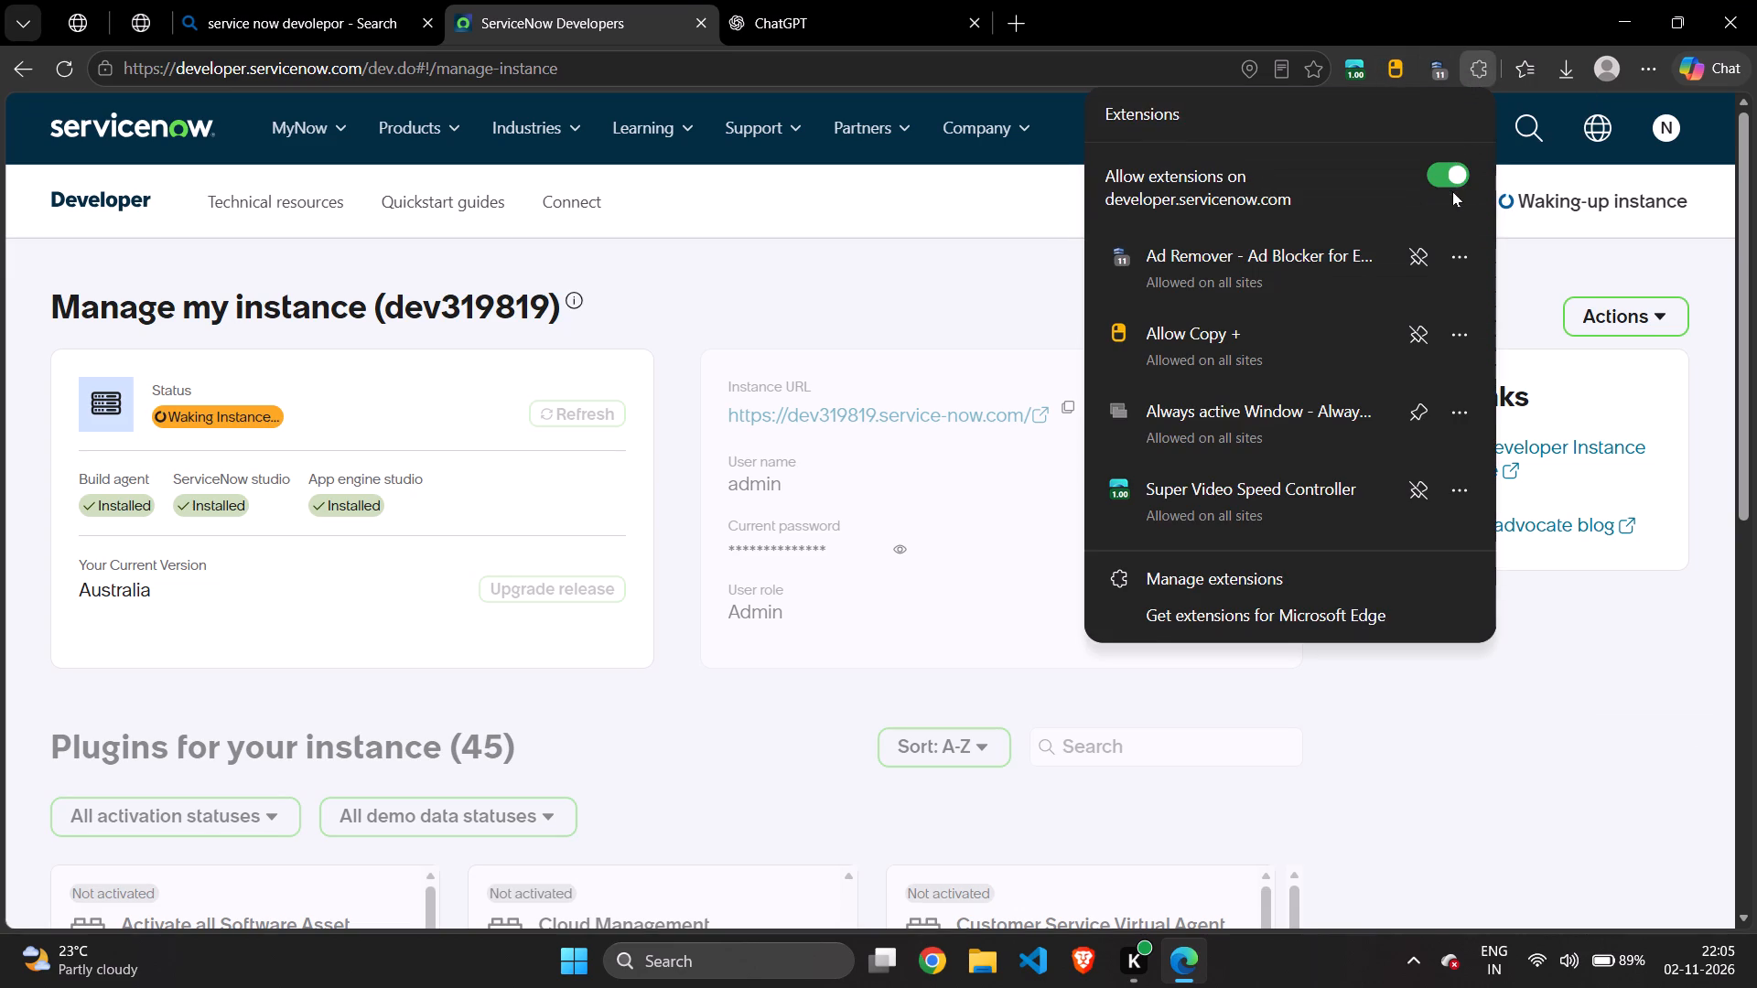
left_click(1457, 173)
left_click(918, 208)
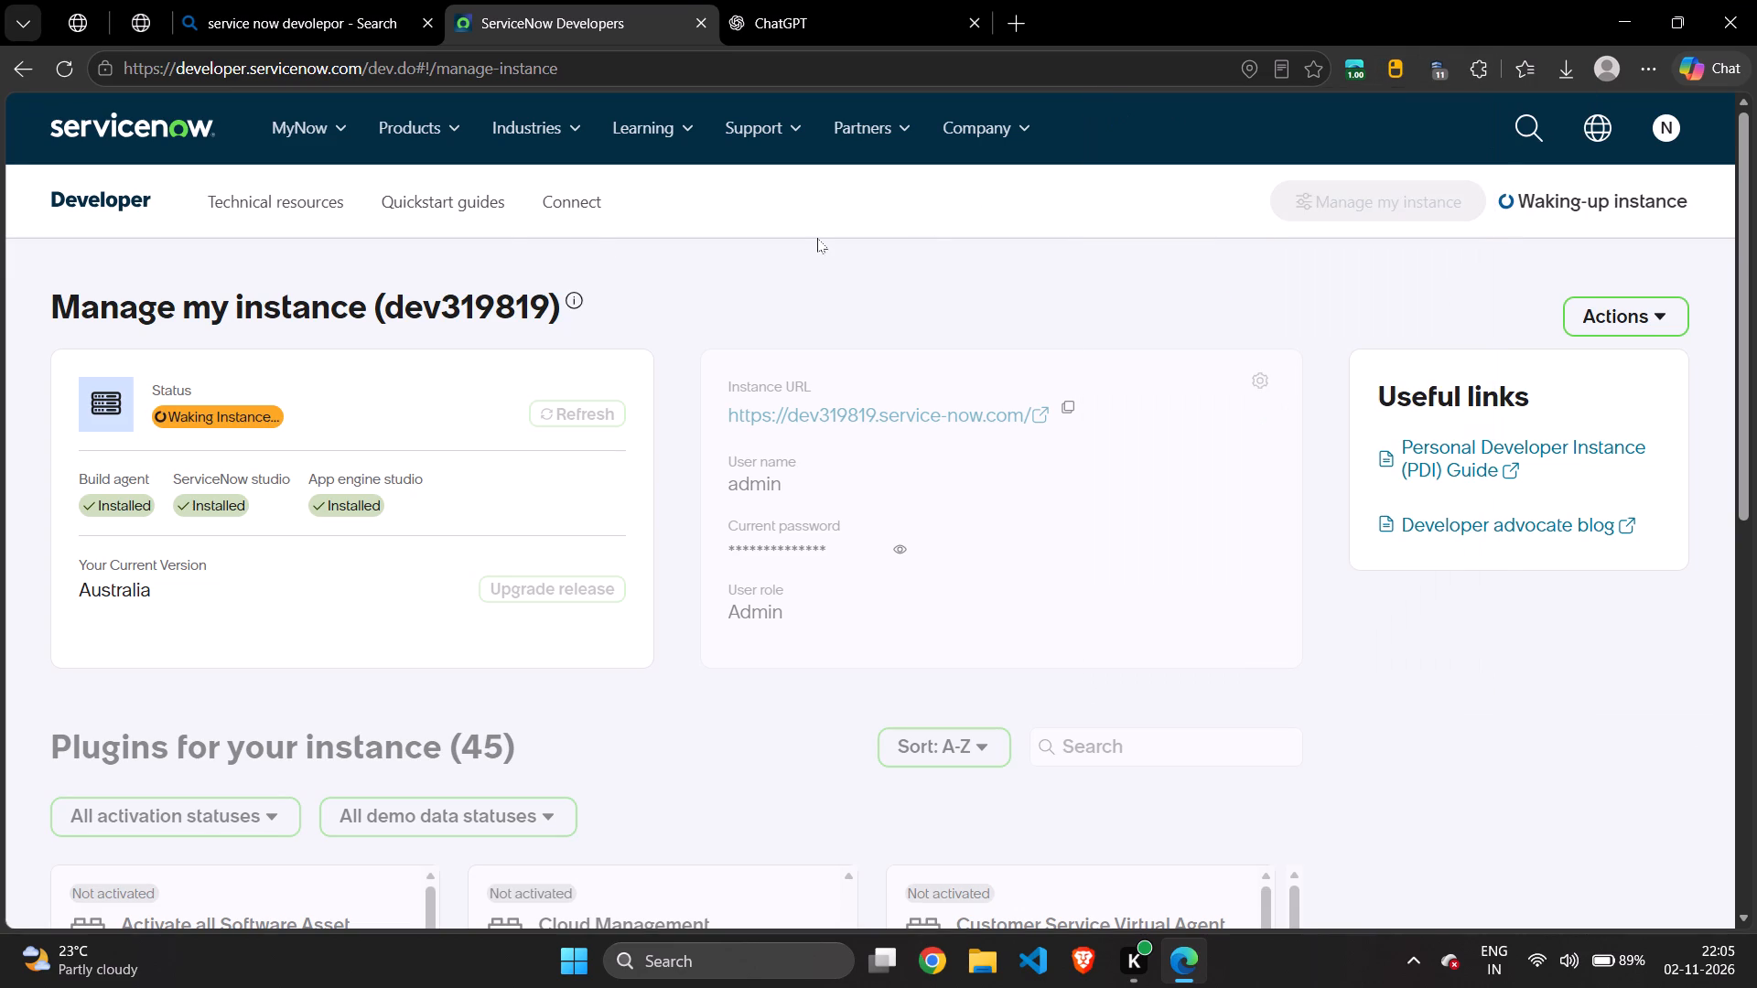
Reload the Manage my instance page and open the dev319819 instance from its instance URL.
left_click(69, 65)
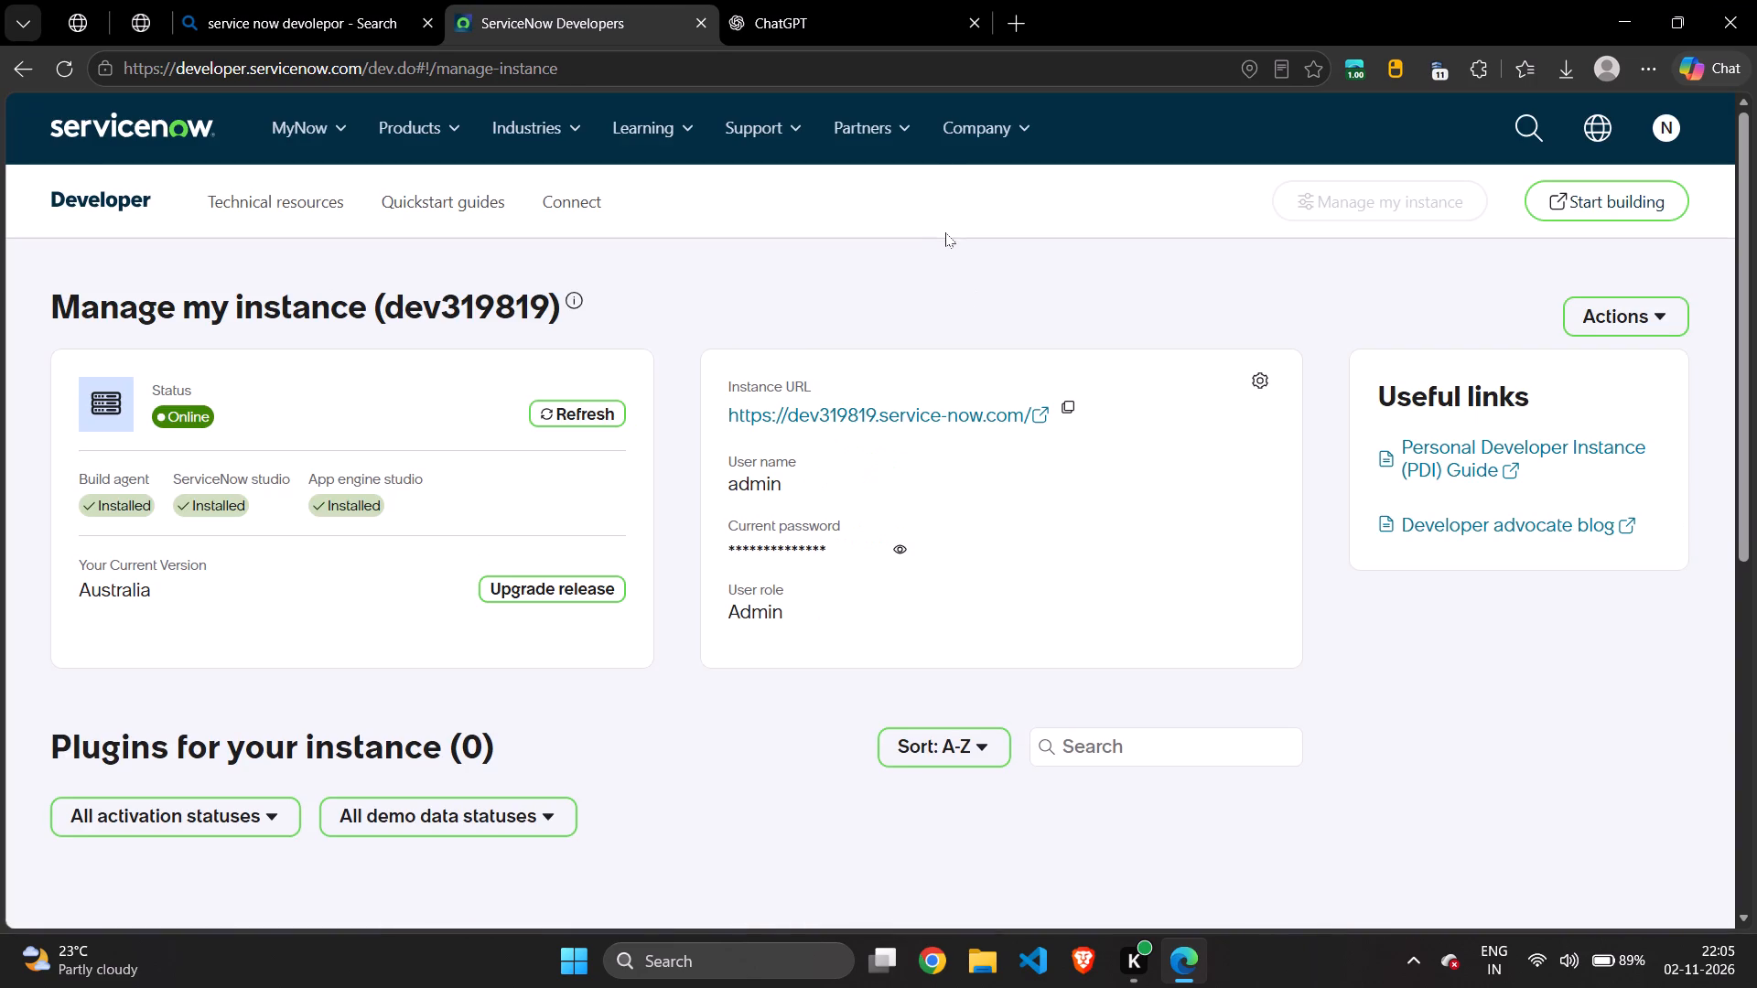
left_click(901, 415)
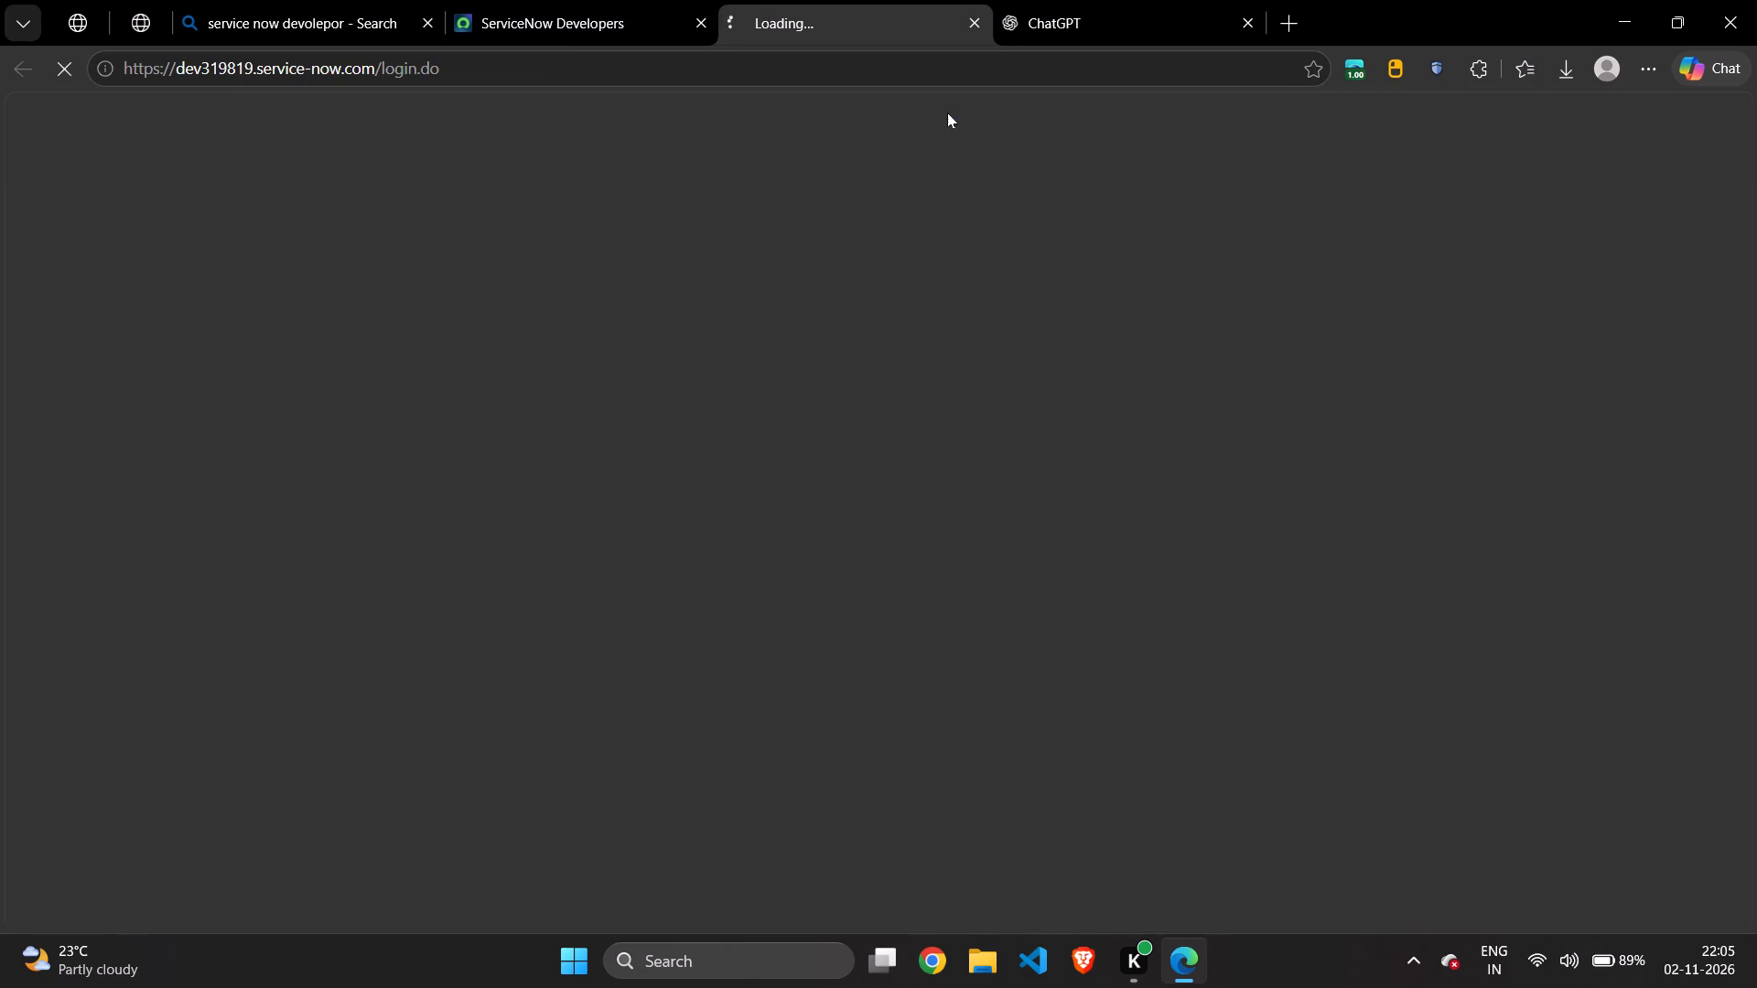
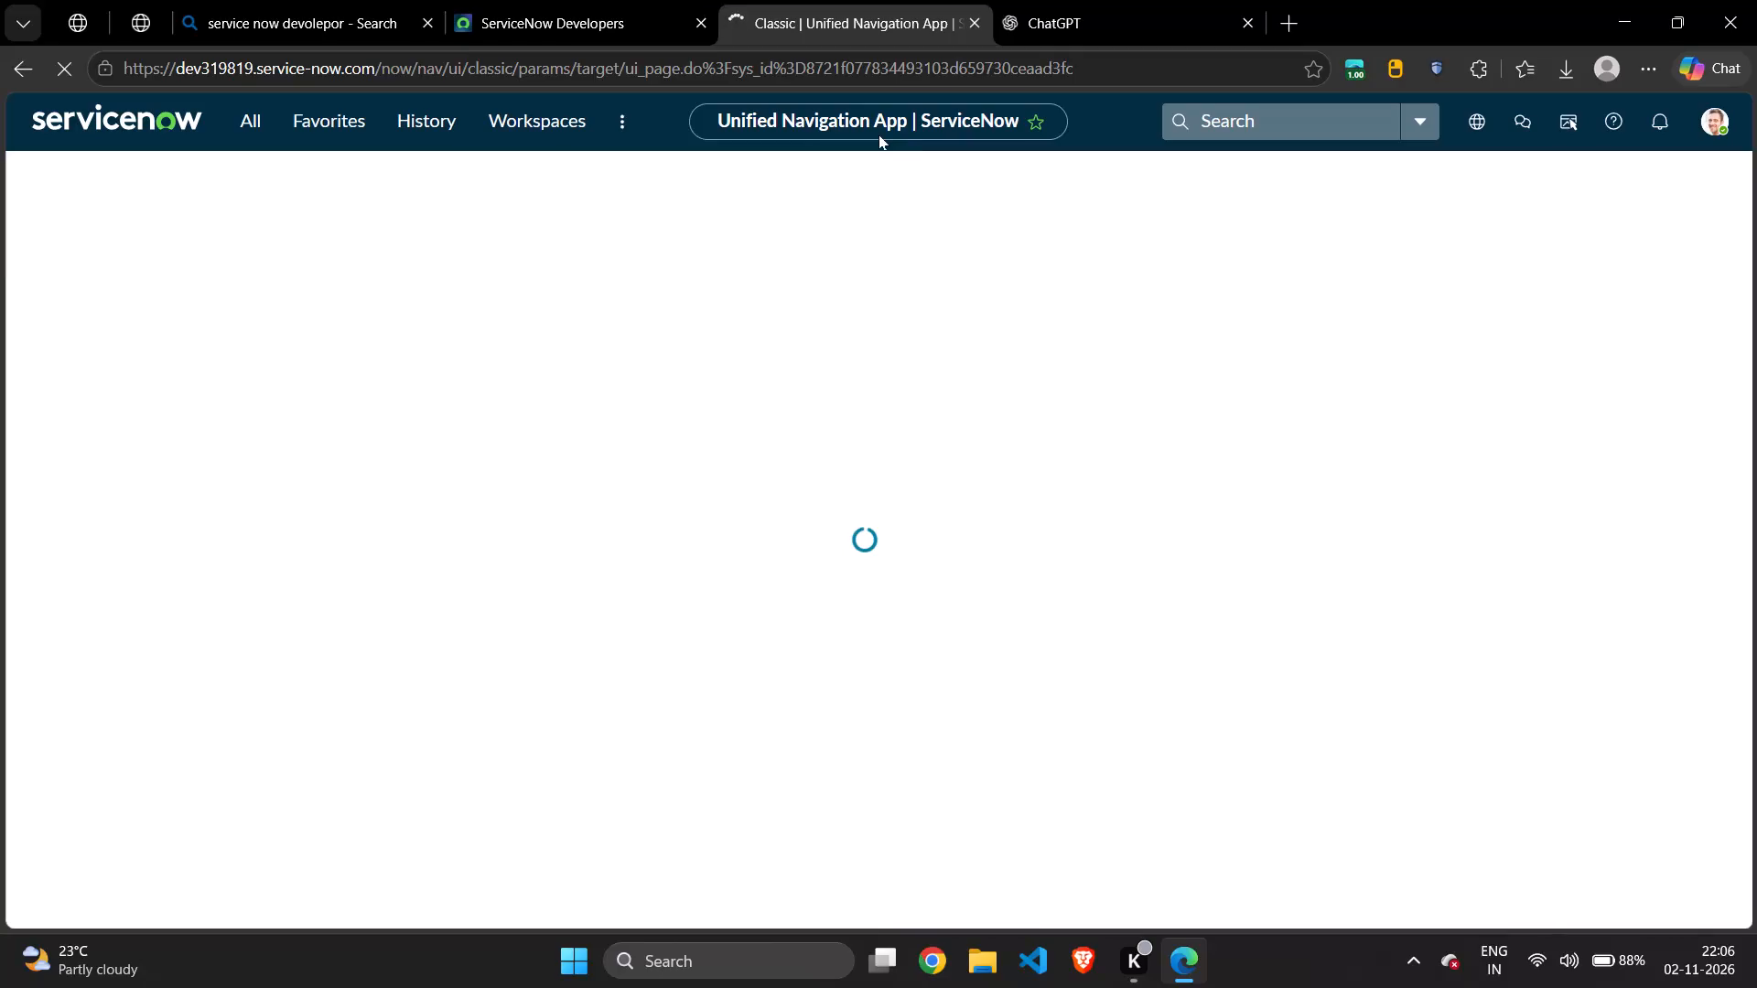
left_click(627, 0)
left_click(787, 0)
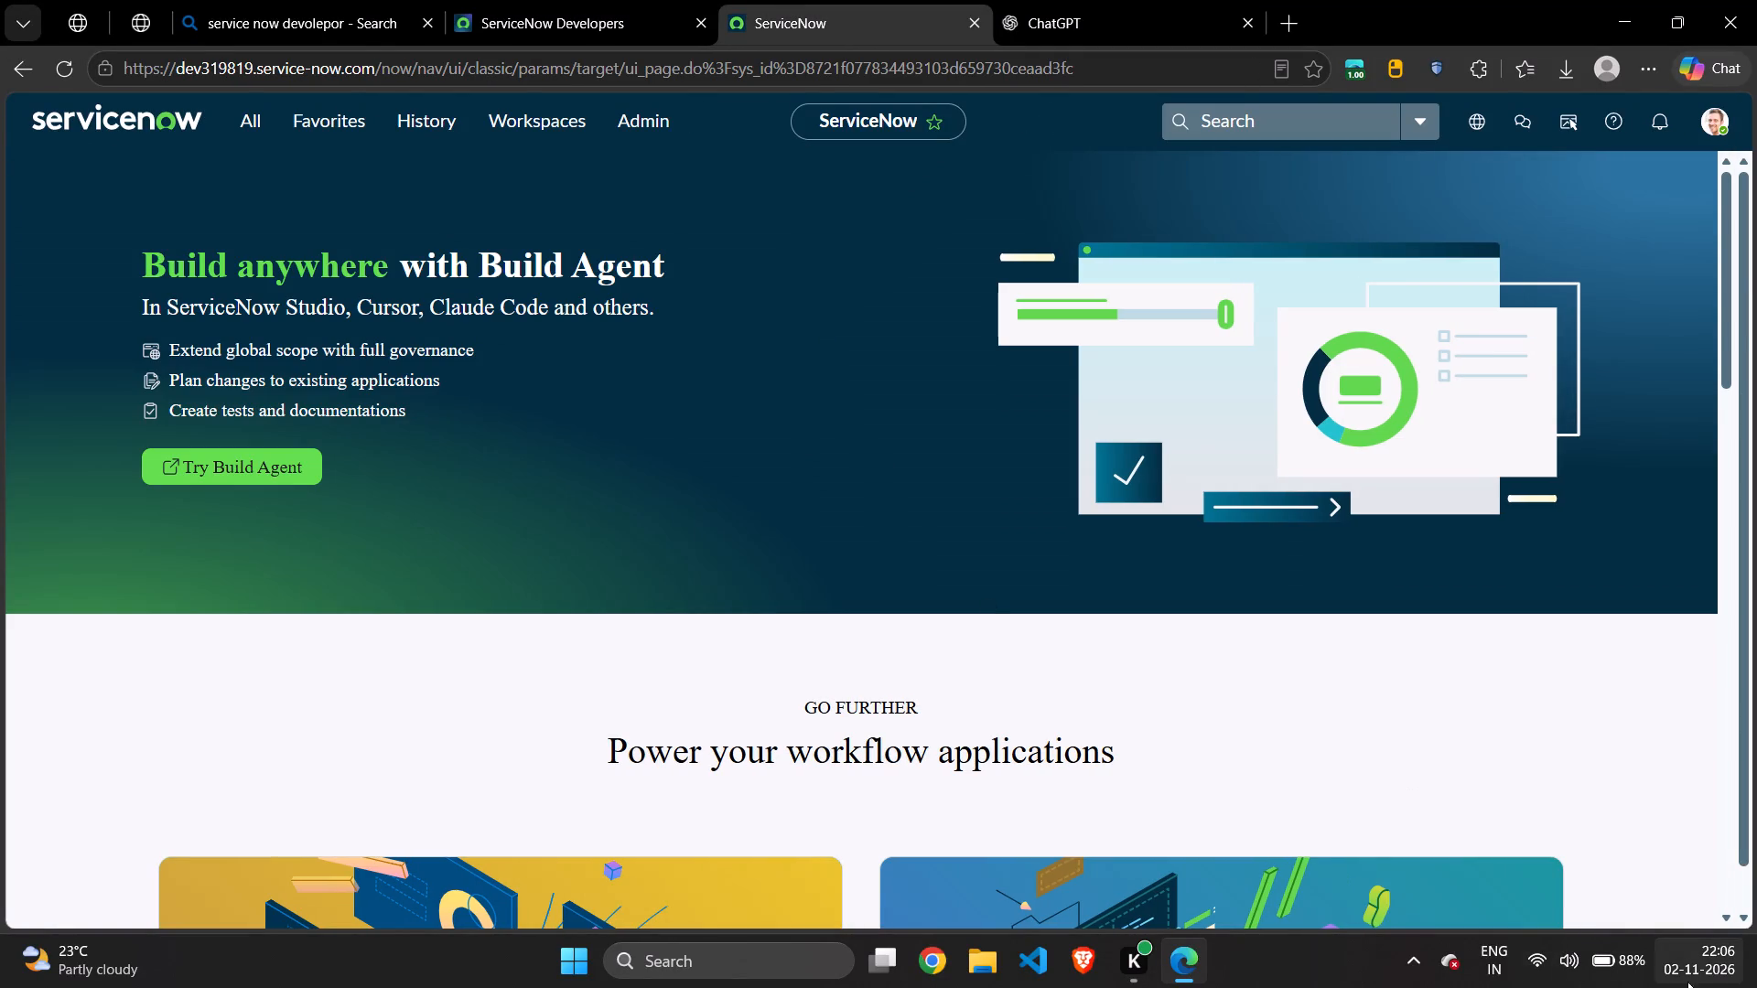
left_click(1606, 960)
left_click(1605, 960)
Filter the instance's application navigator for Tables and open the Tables module under System Definition.
left_click(246, 125)
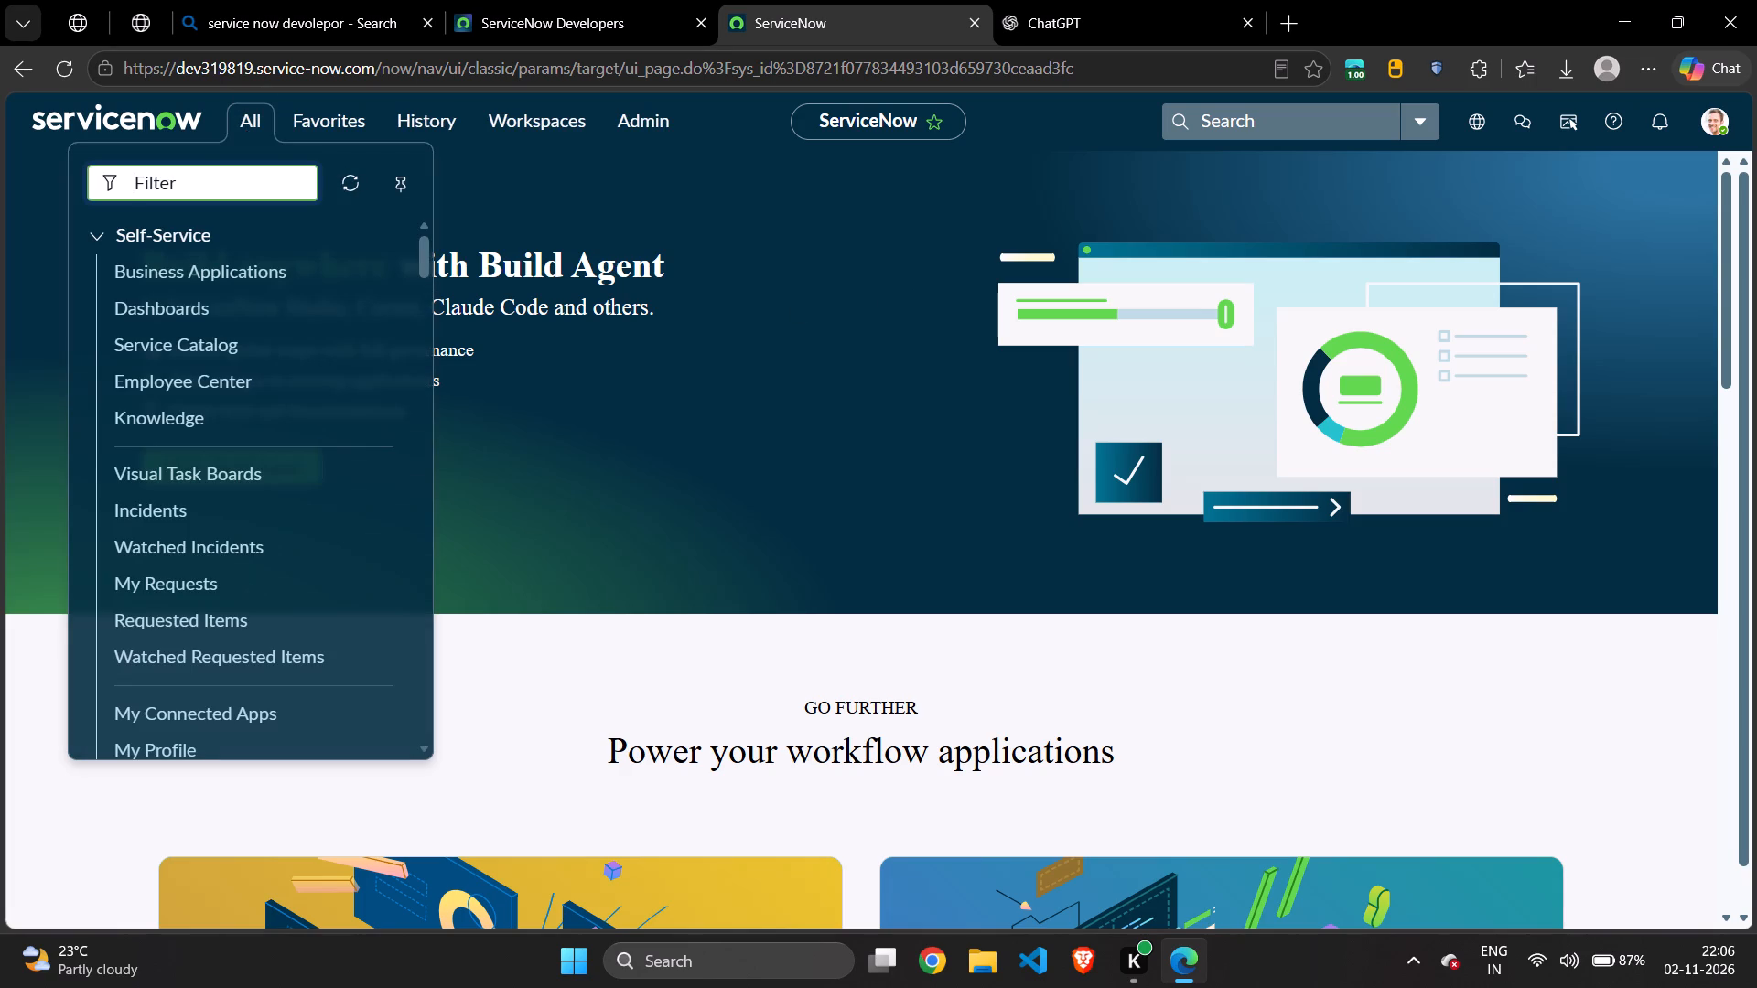
type("able")
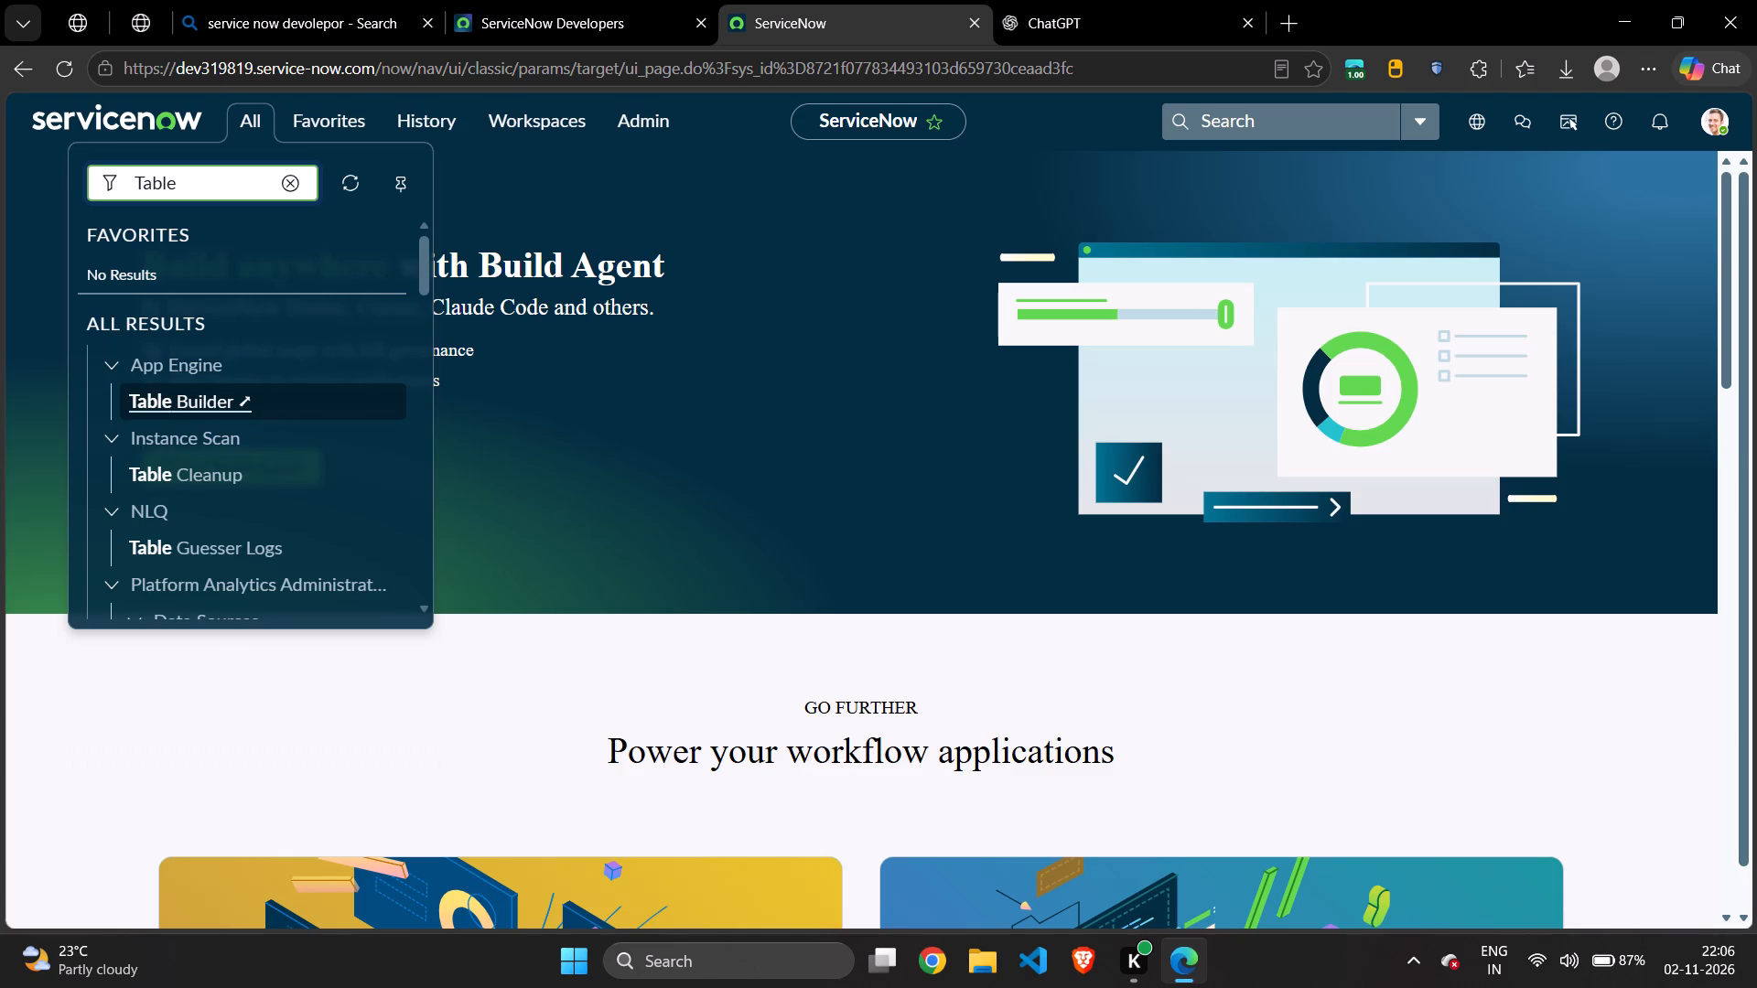
key("s")
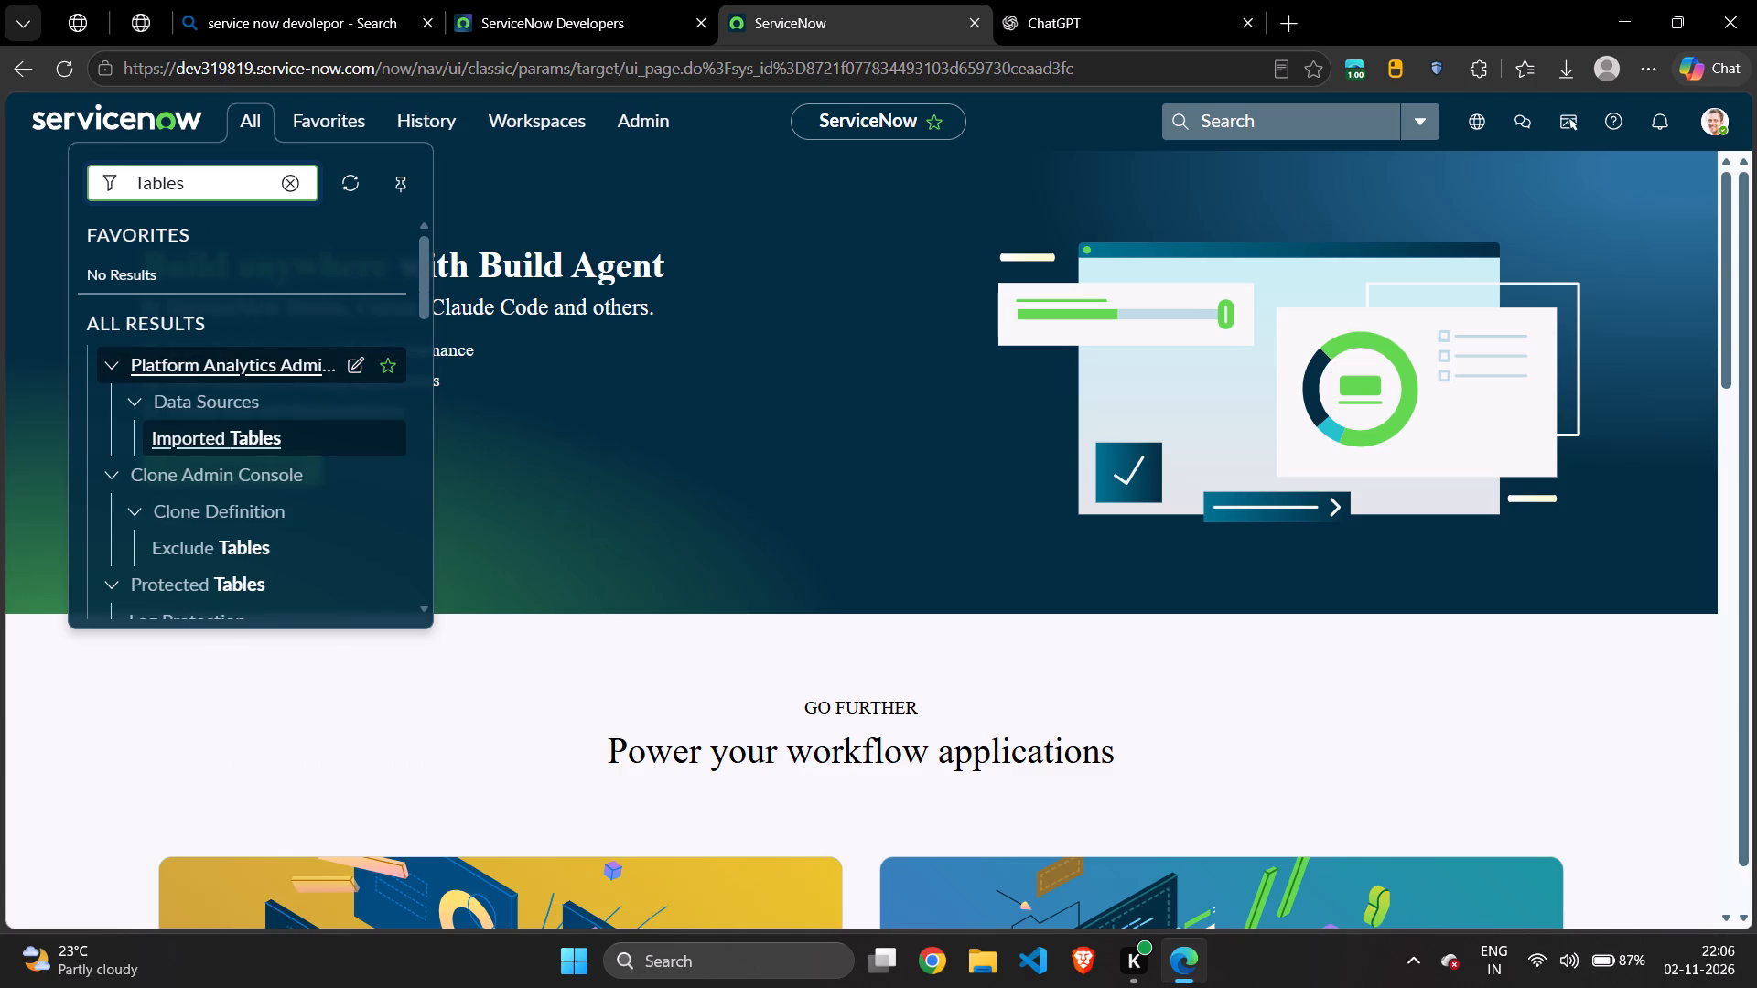
scroll(256, 478, "down", 1)
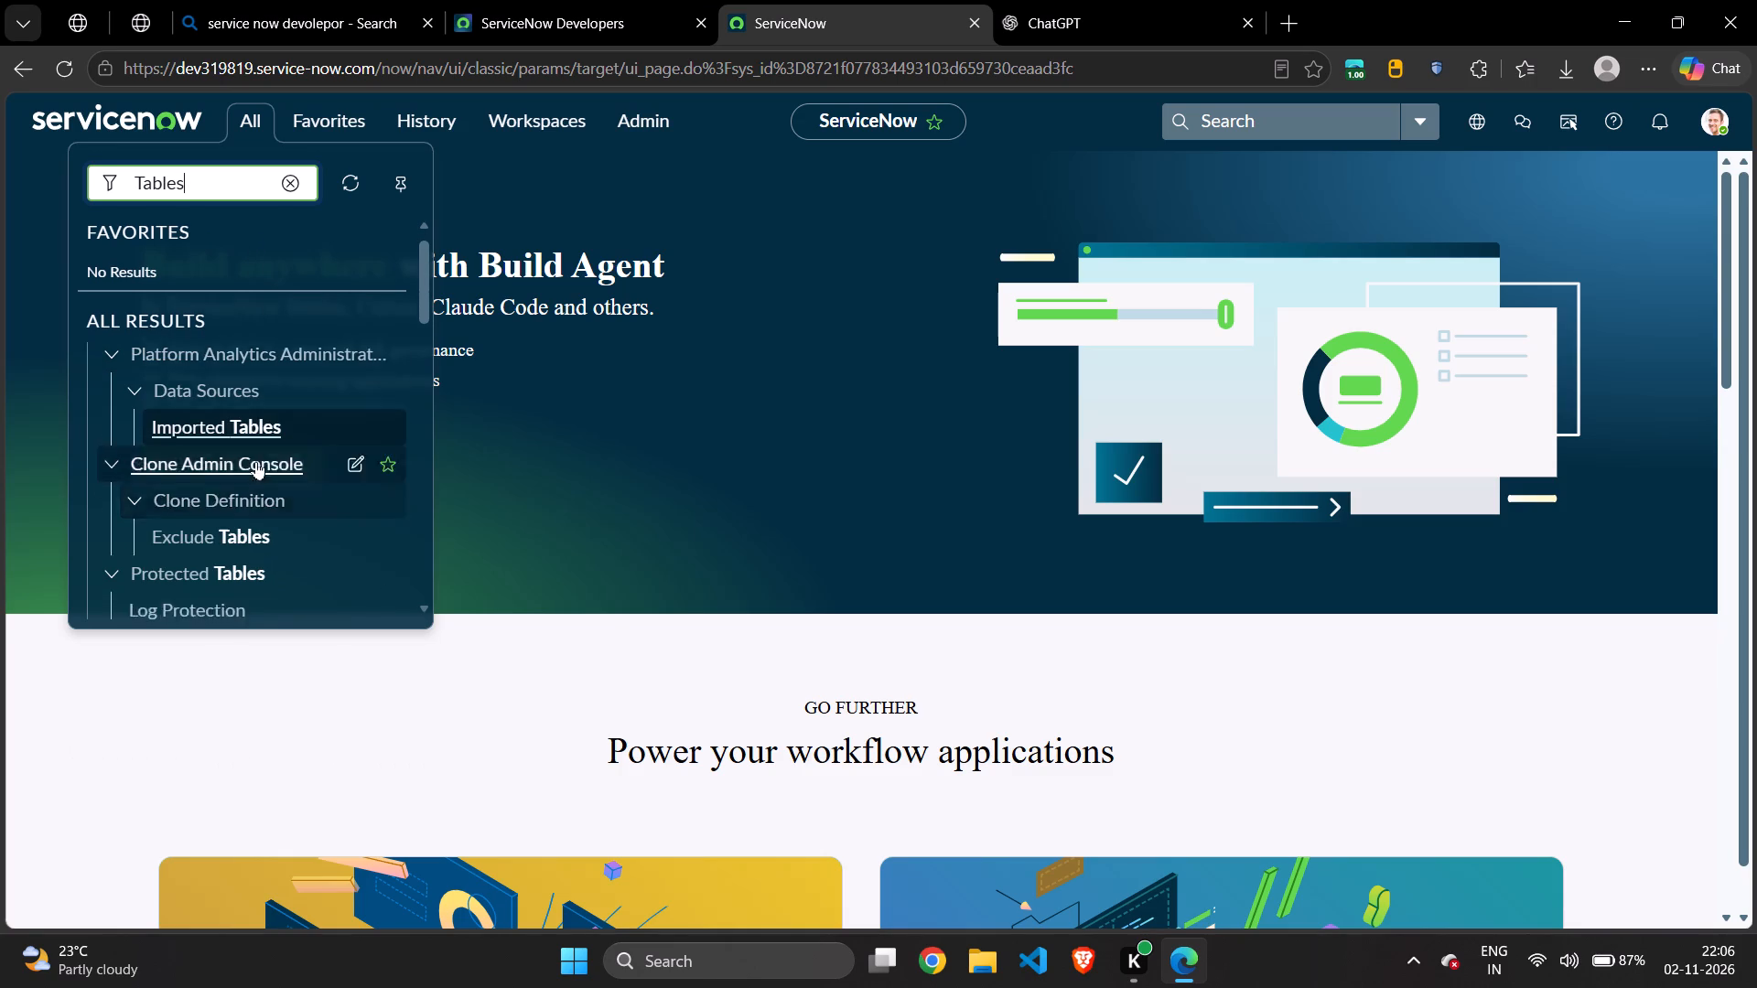
scroll(256, 461, "down", 1)
scroll(256, 461, "up", 1)
scroll(267, 457, "down", 1)
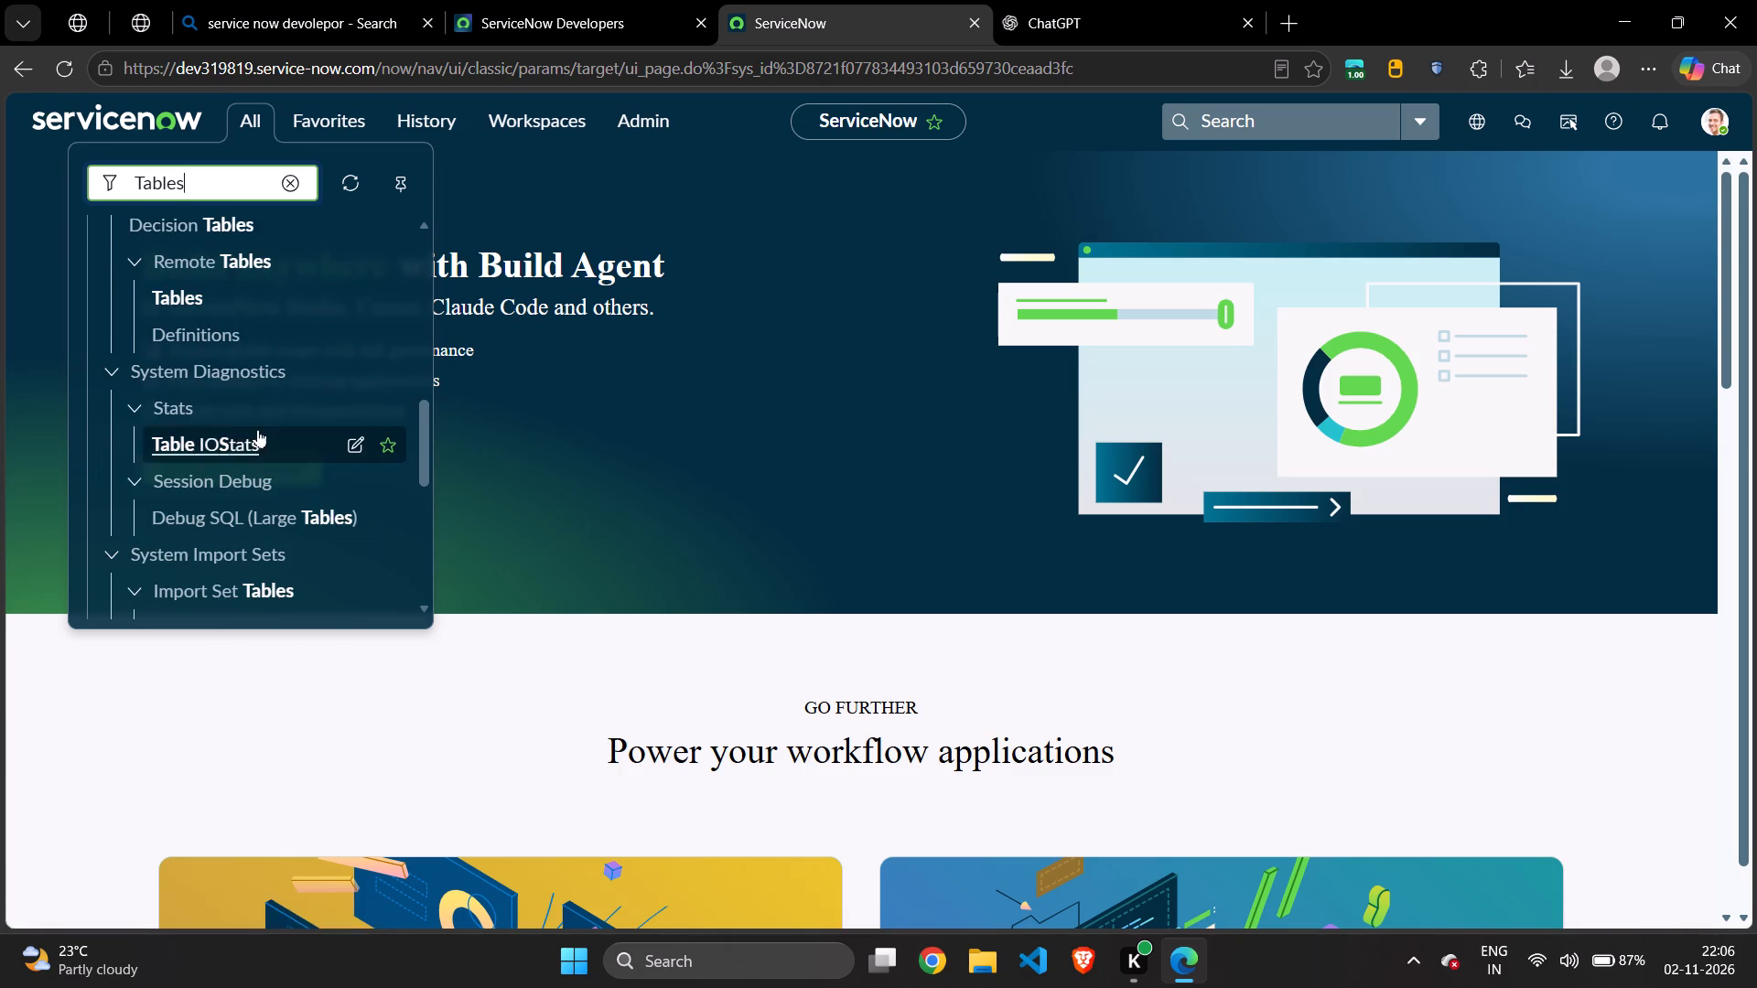
scroll(256, 414, "up", 1)
left_click(139, 500)
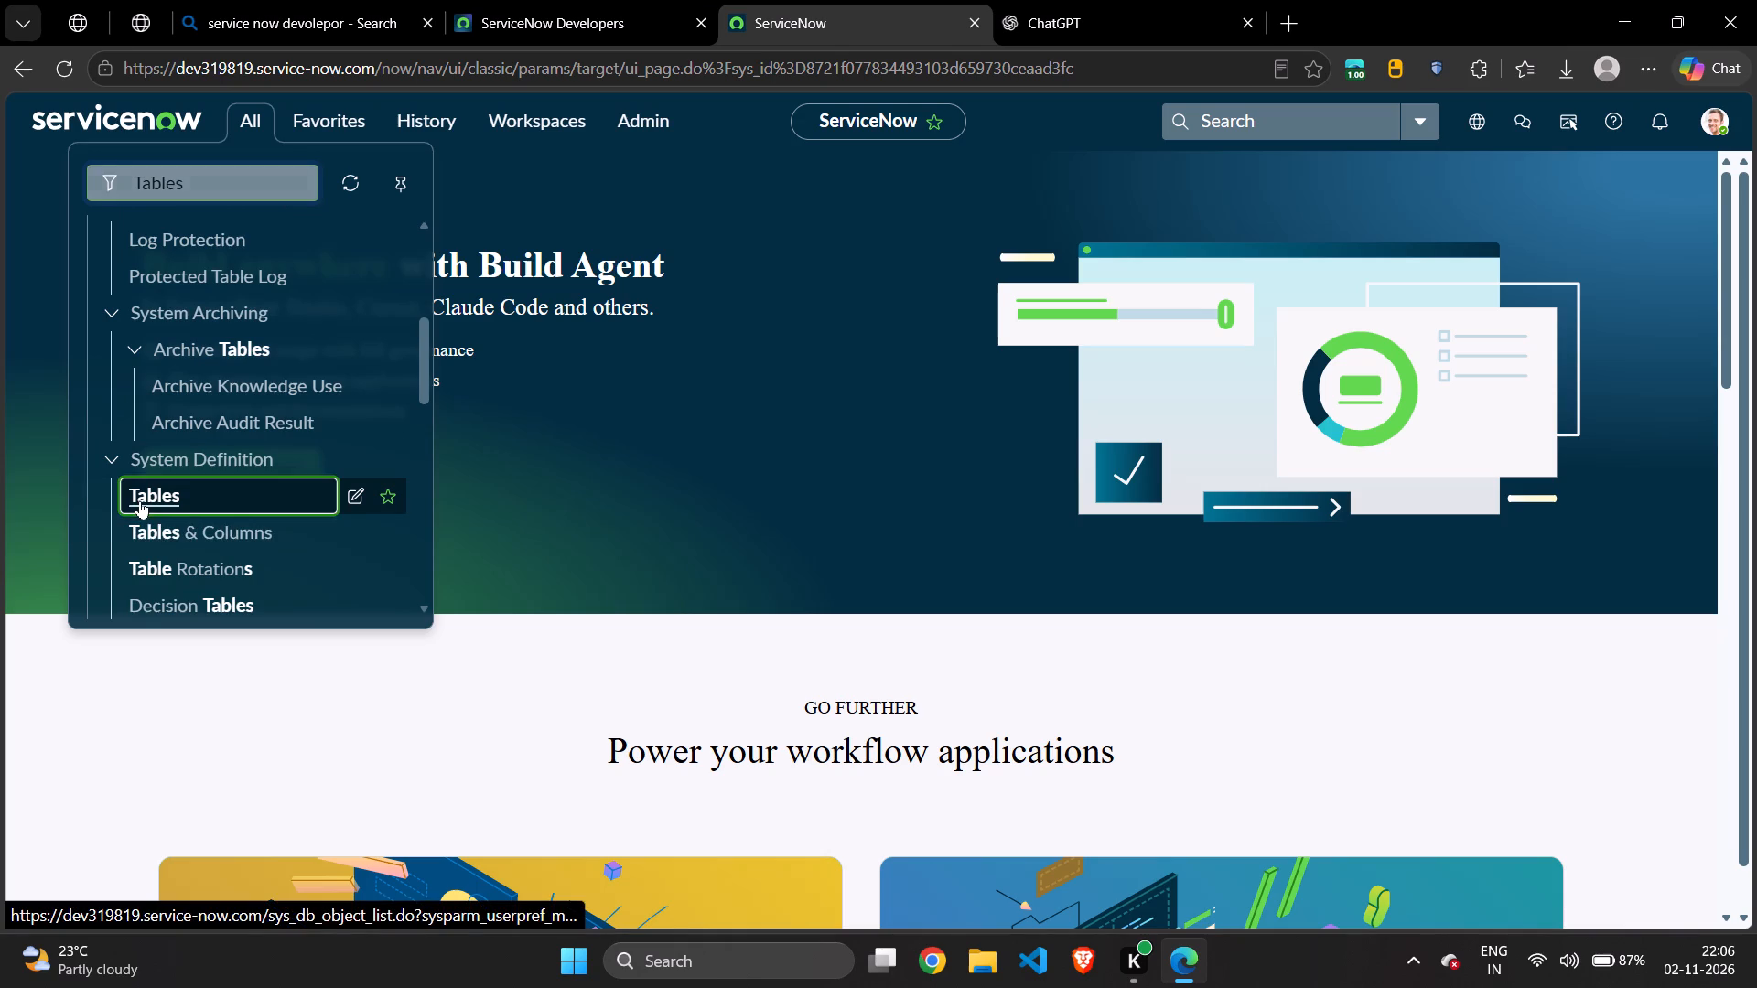
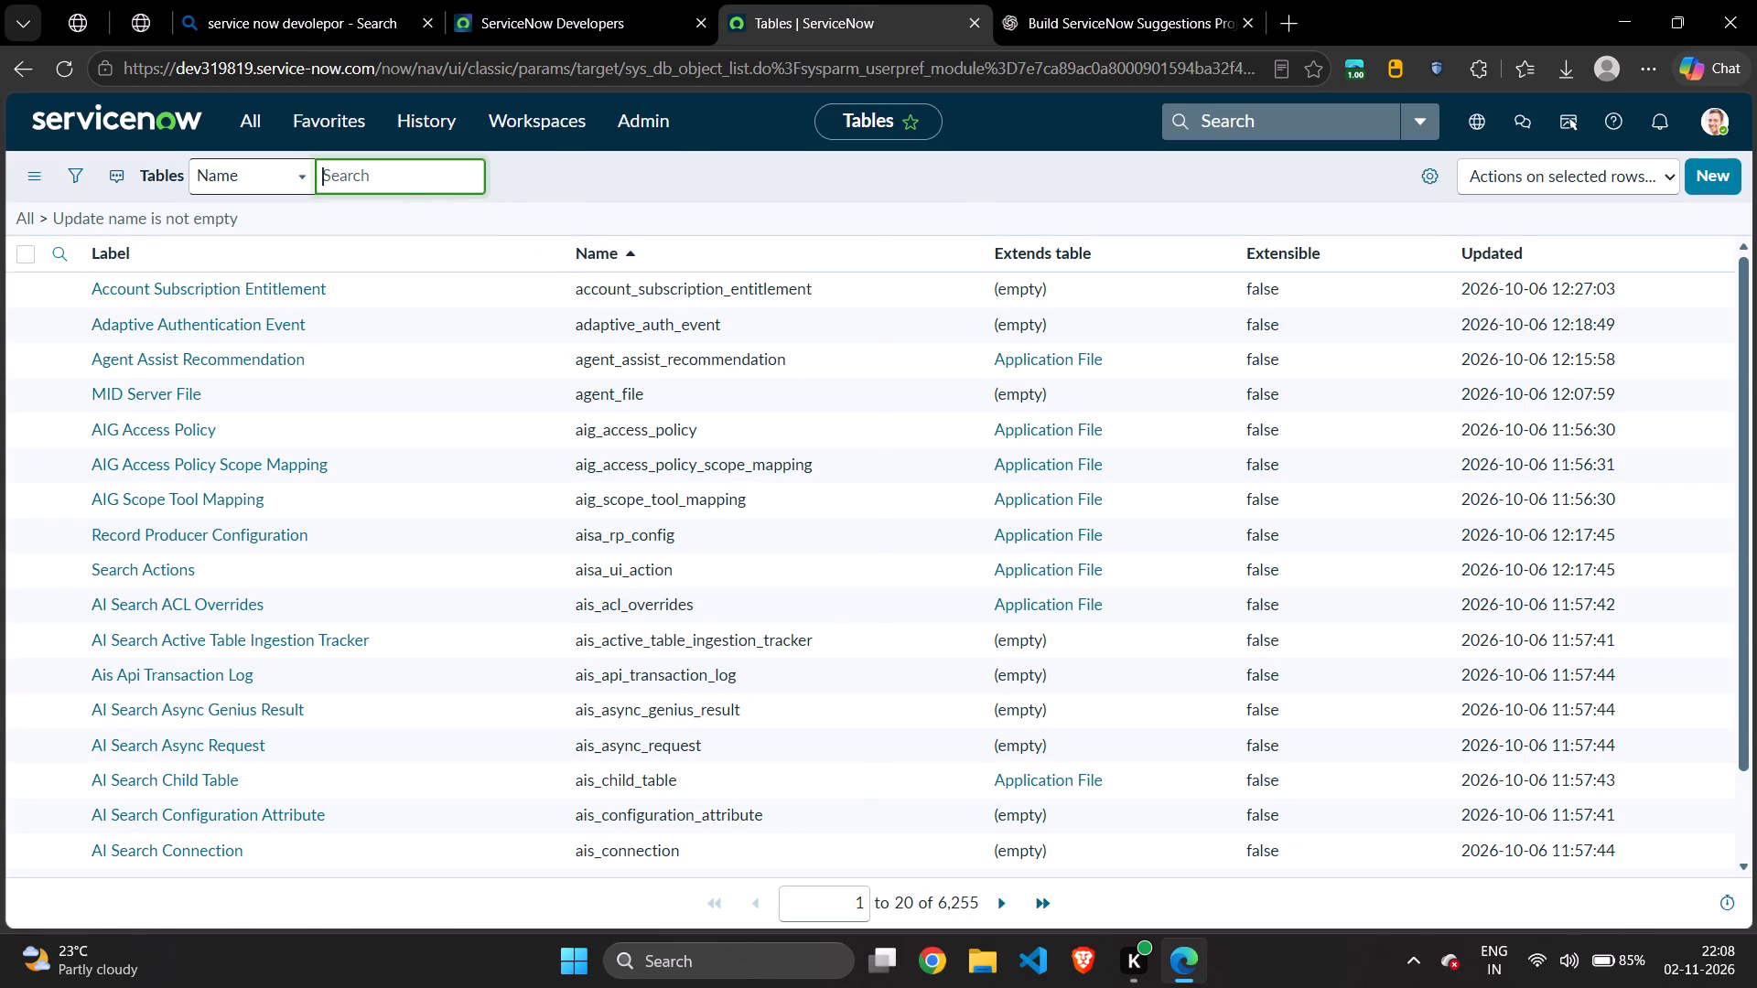
left_click(540, 387)
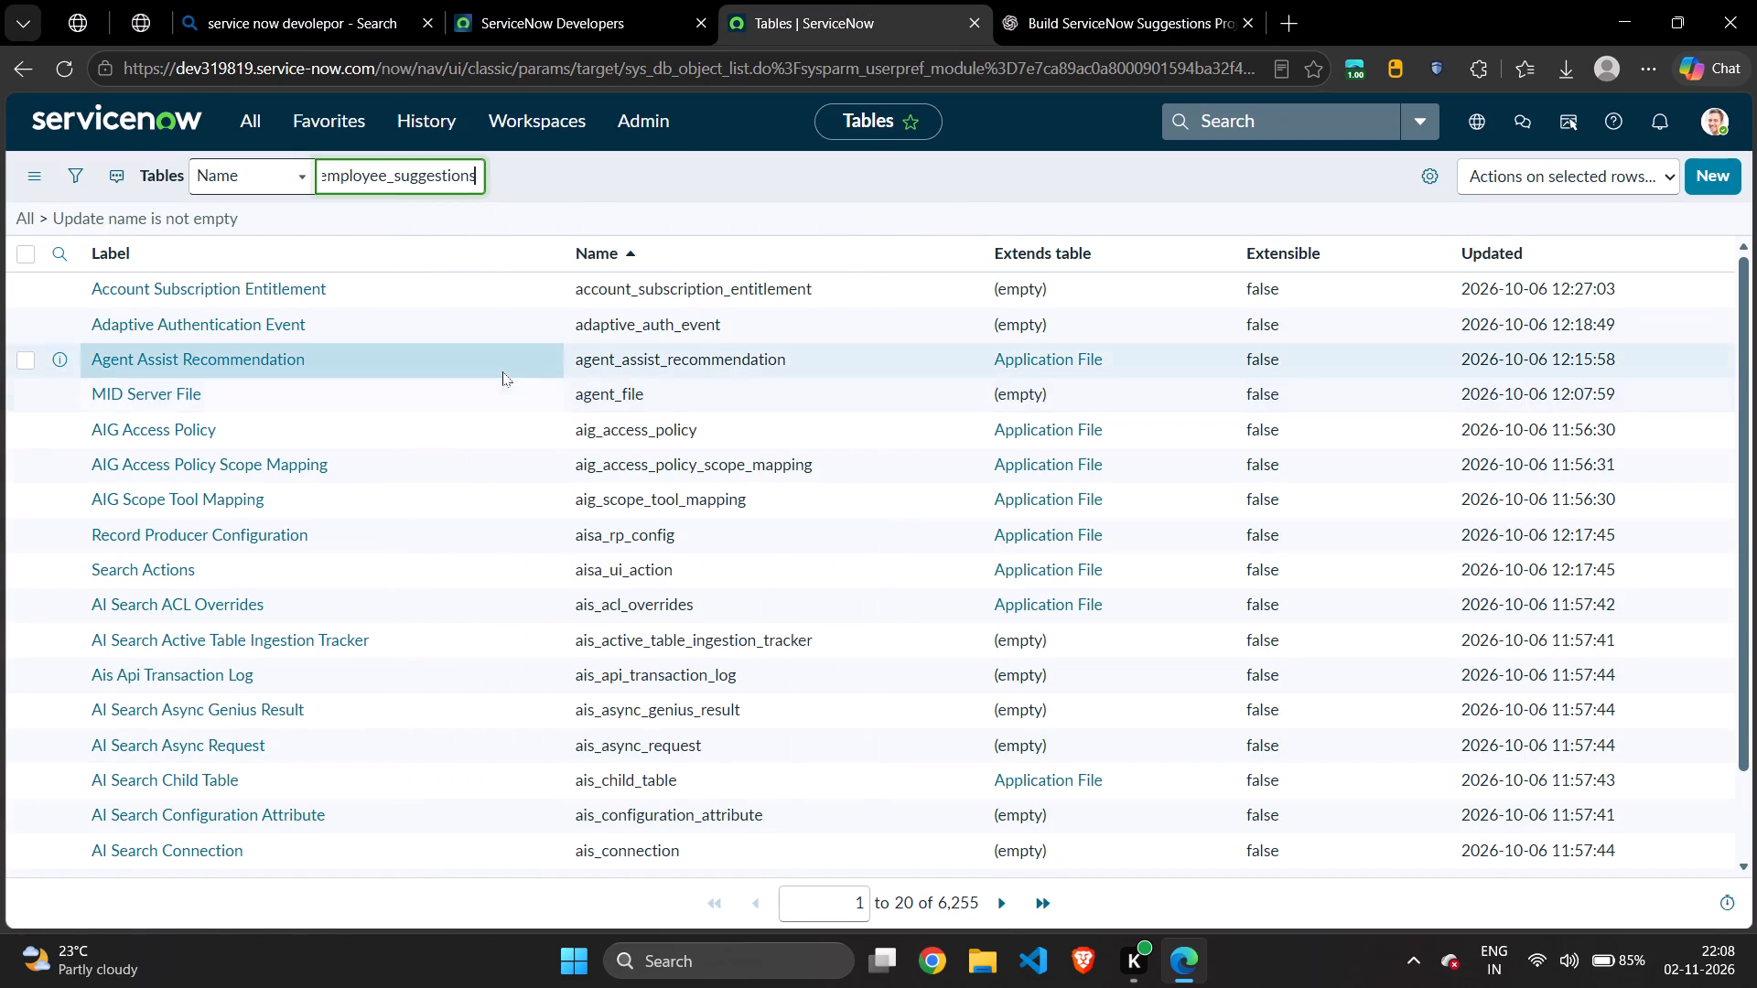
key("Return")
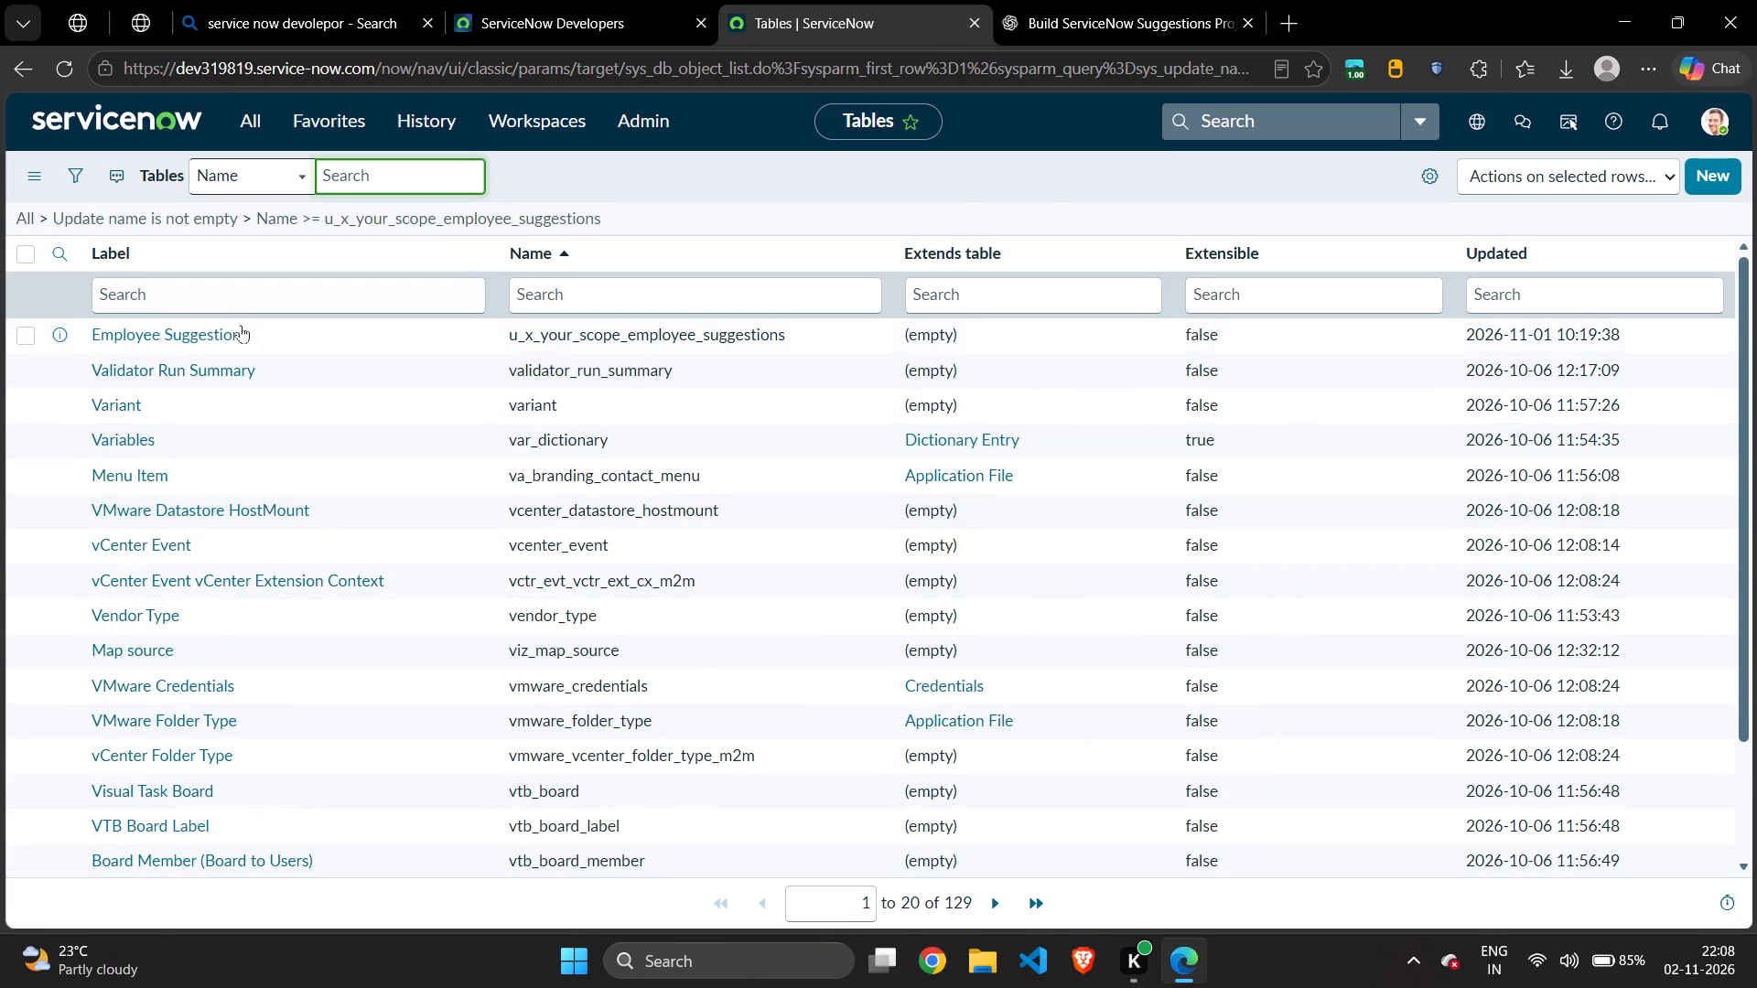
left_click(231, 336)
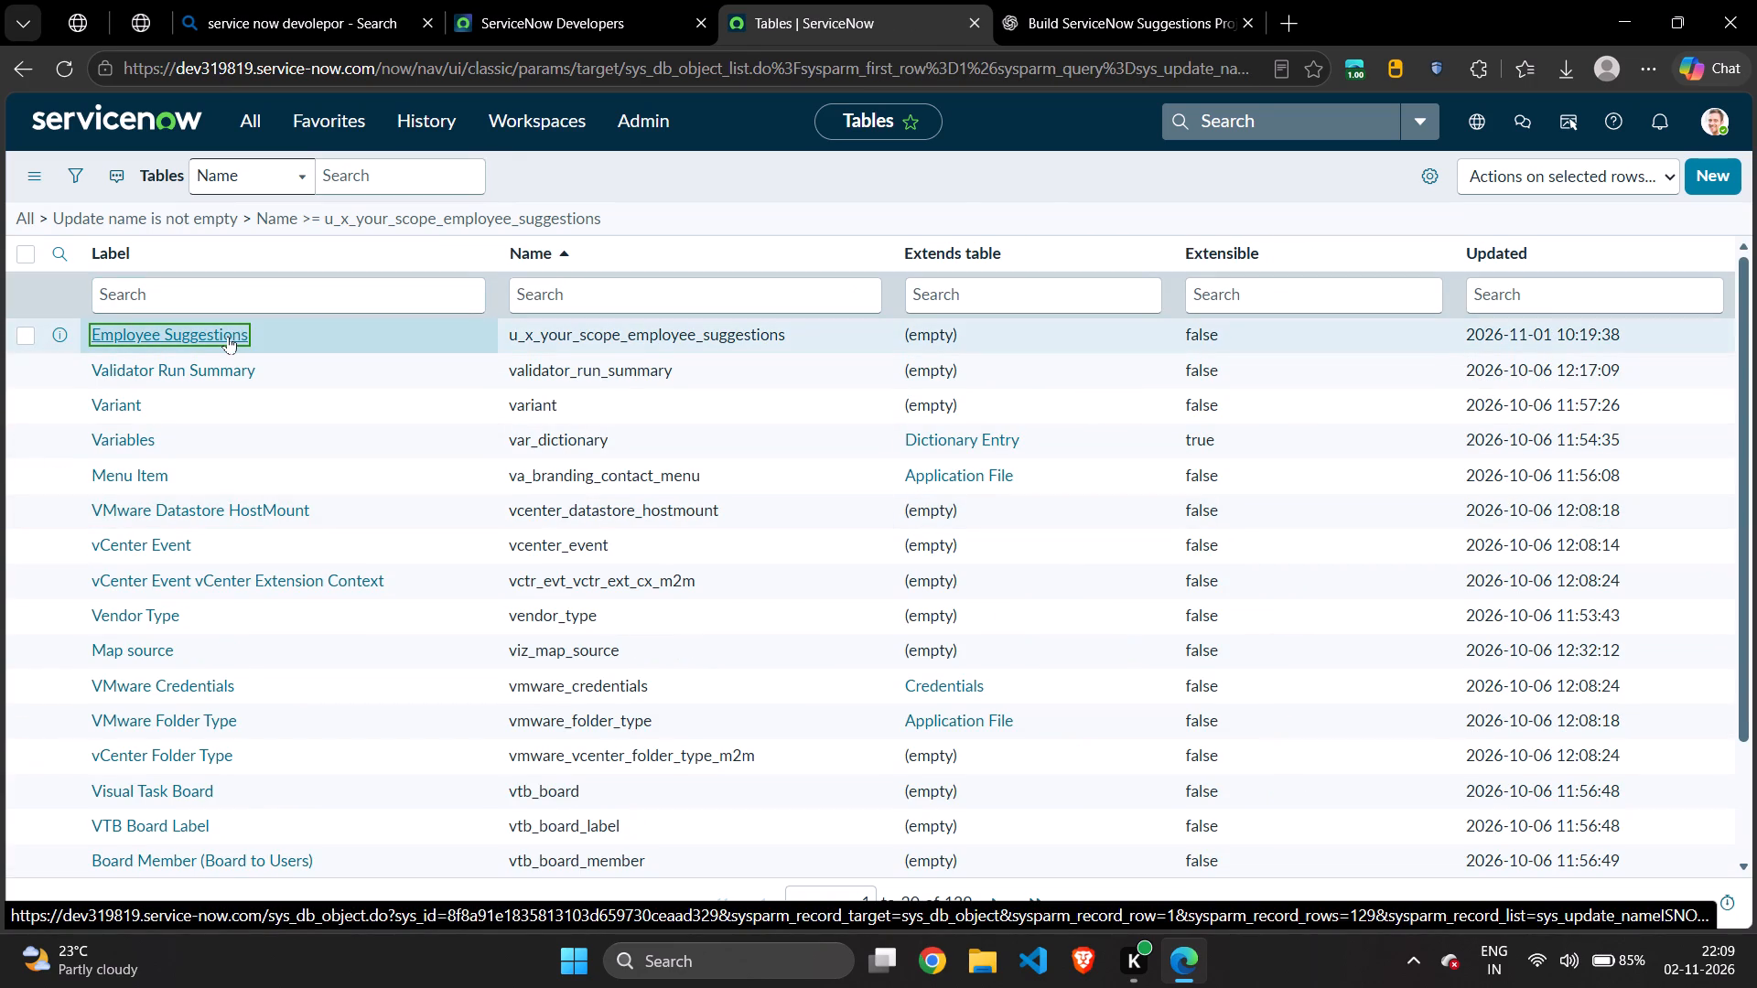
left_click(227, 335)
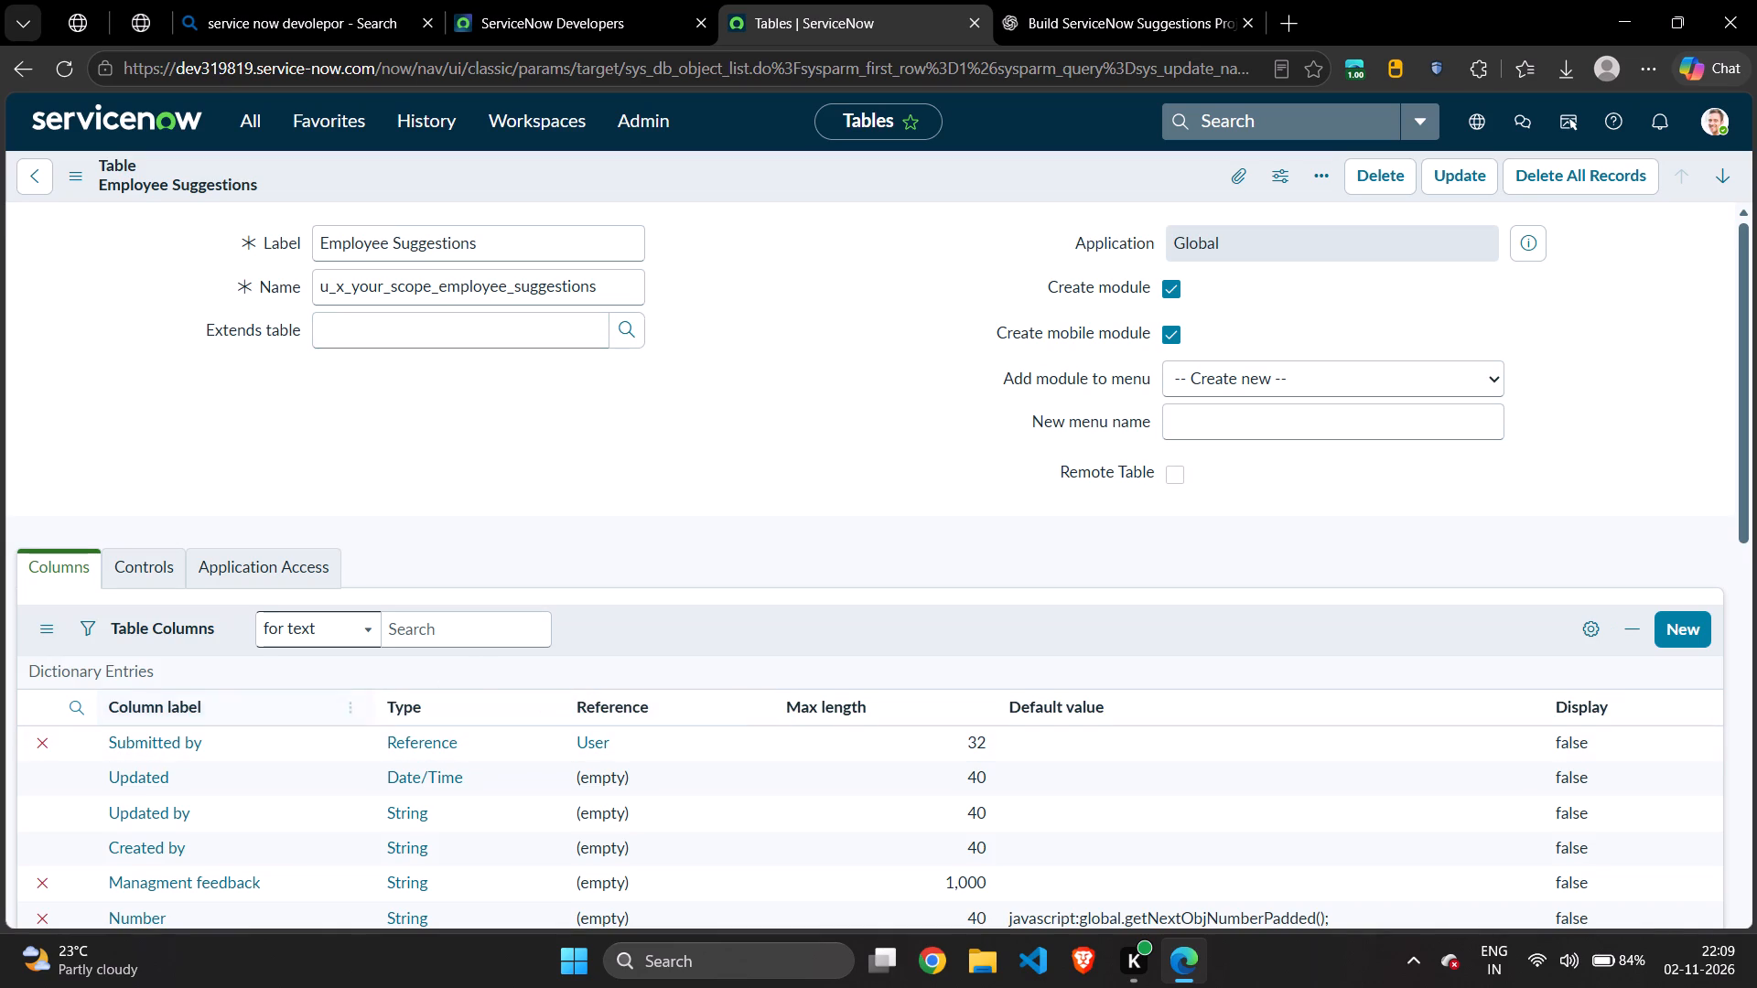
Open Form Builder for the Employee Suggestions table from the related links of its record.
scroll(540, 572, "down", 3)
scroll(540, 573, "up", 1)
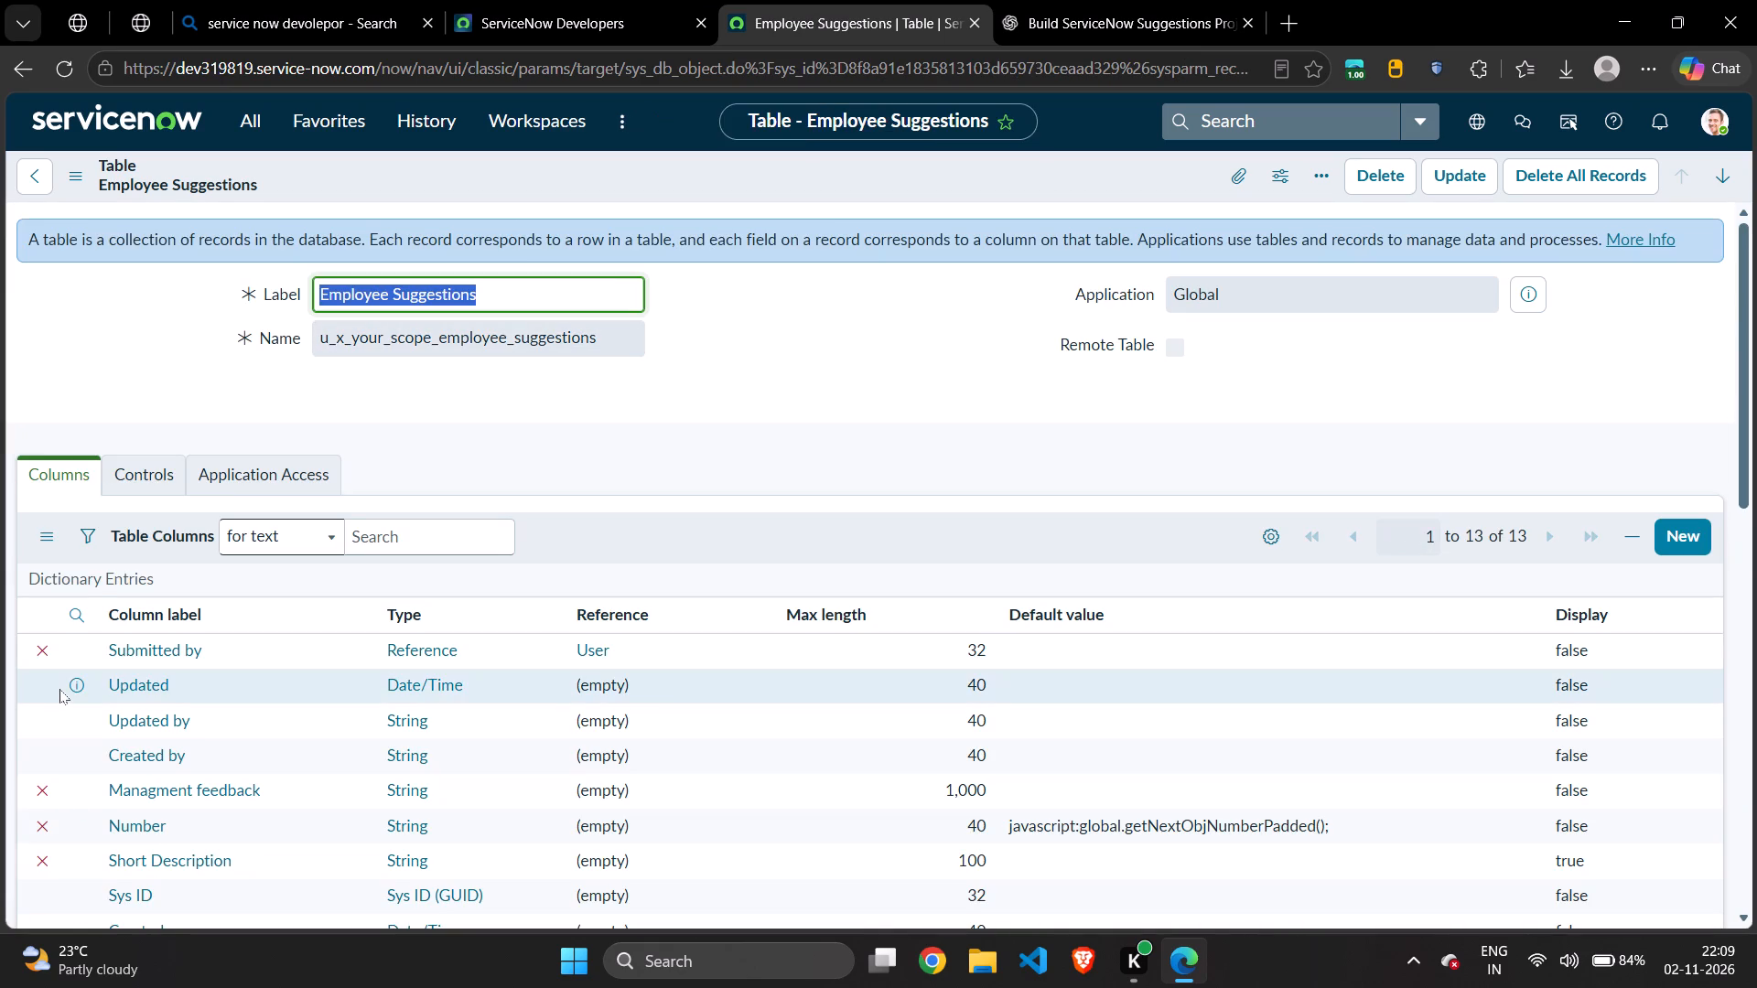
scroll(59, 689, "down", 1)
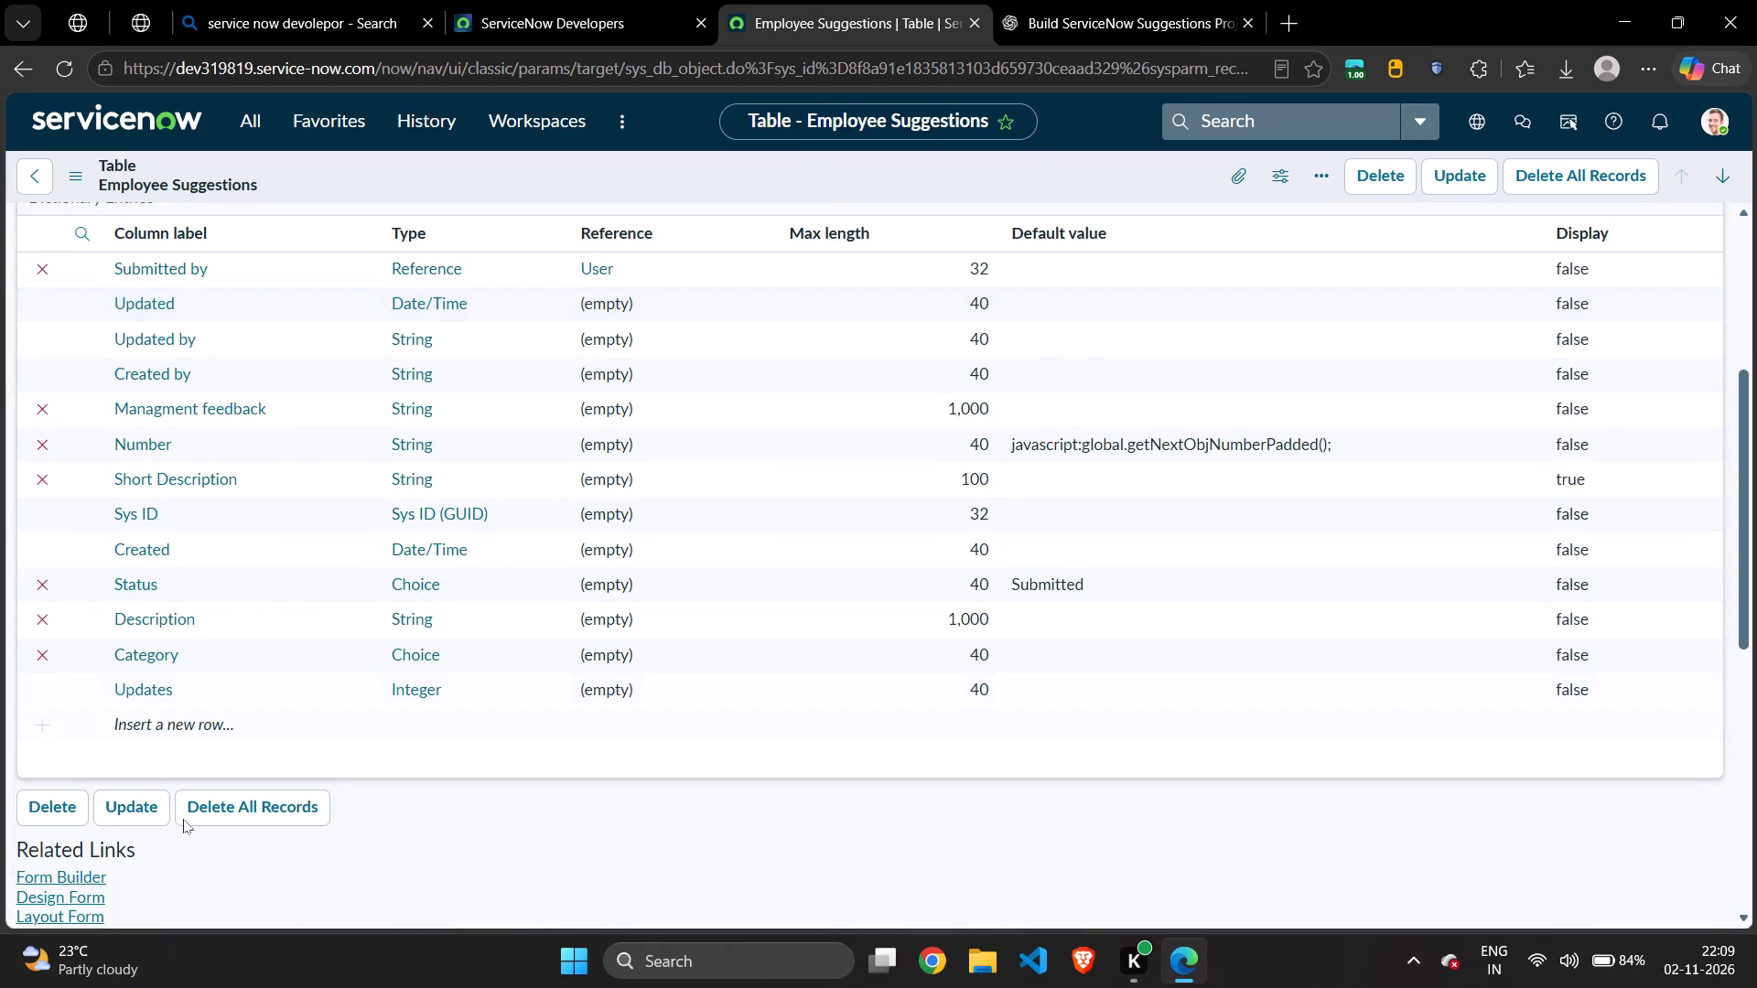
scroll(170, 839, "down", 1)
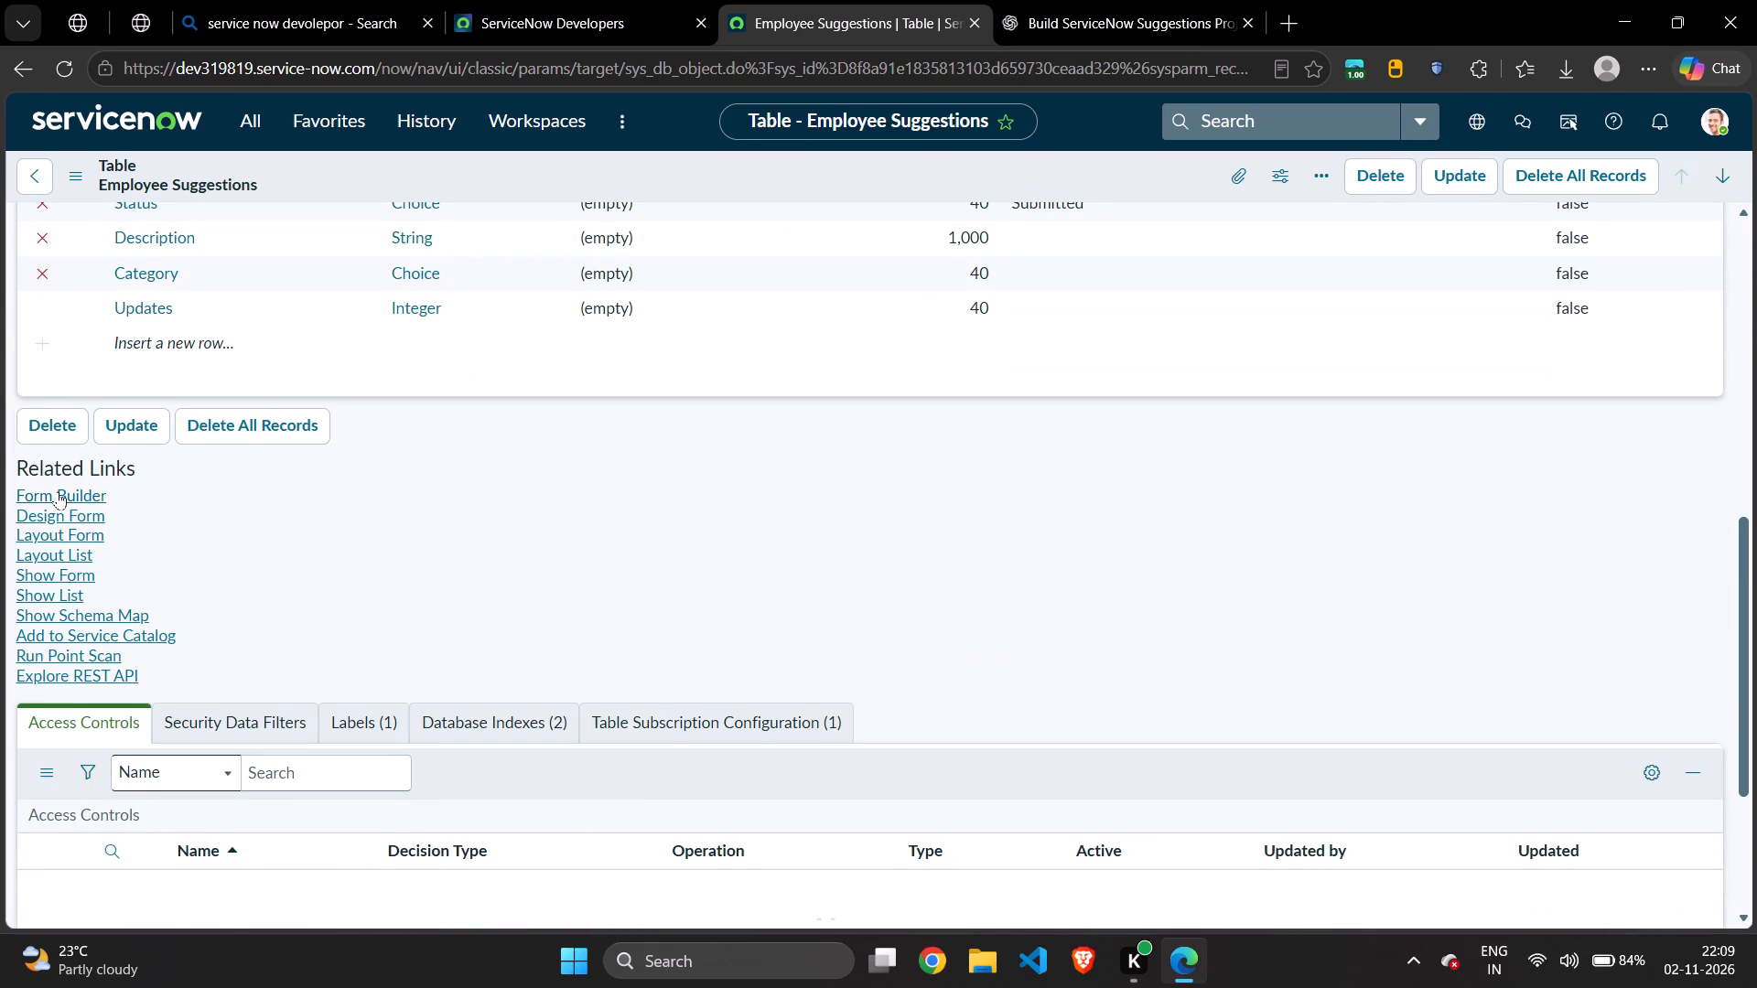
left_click(58, 491)
left_click(58, 491)
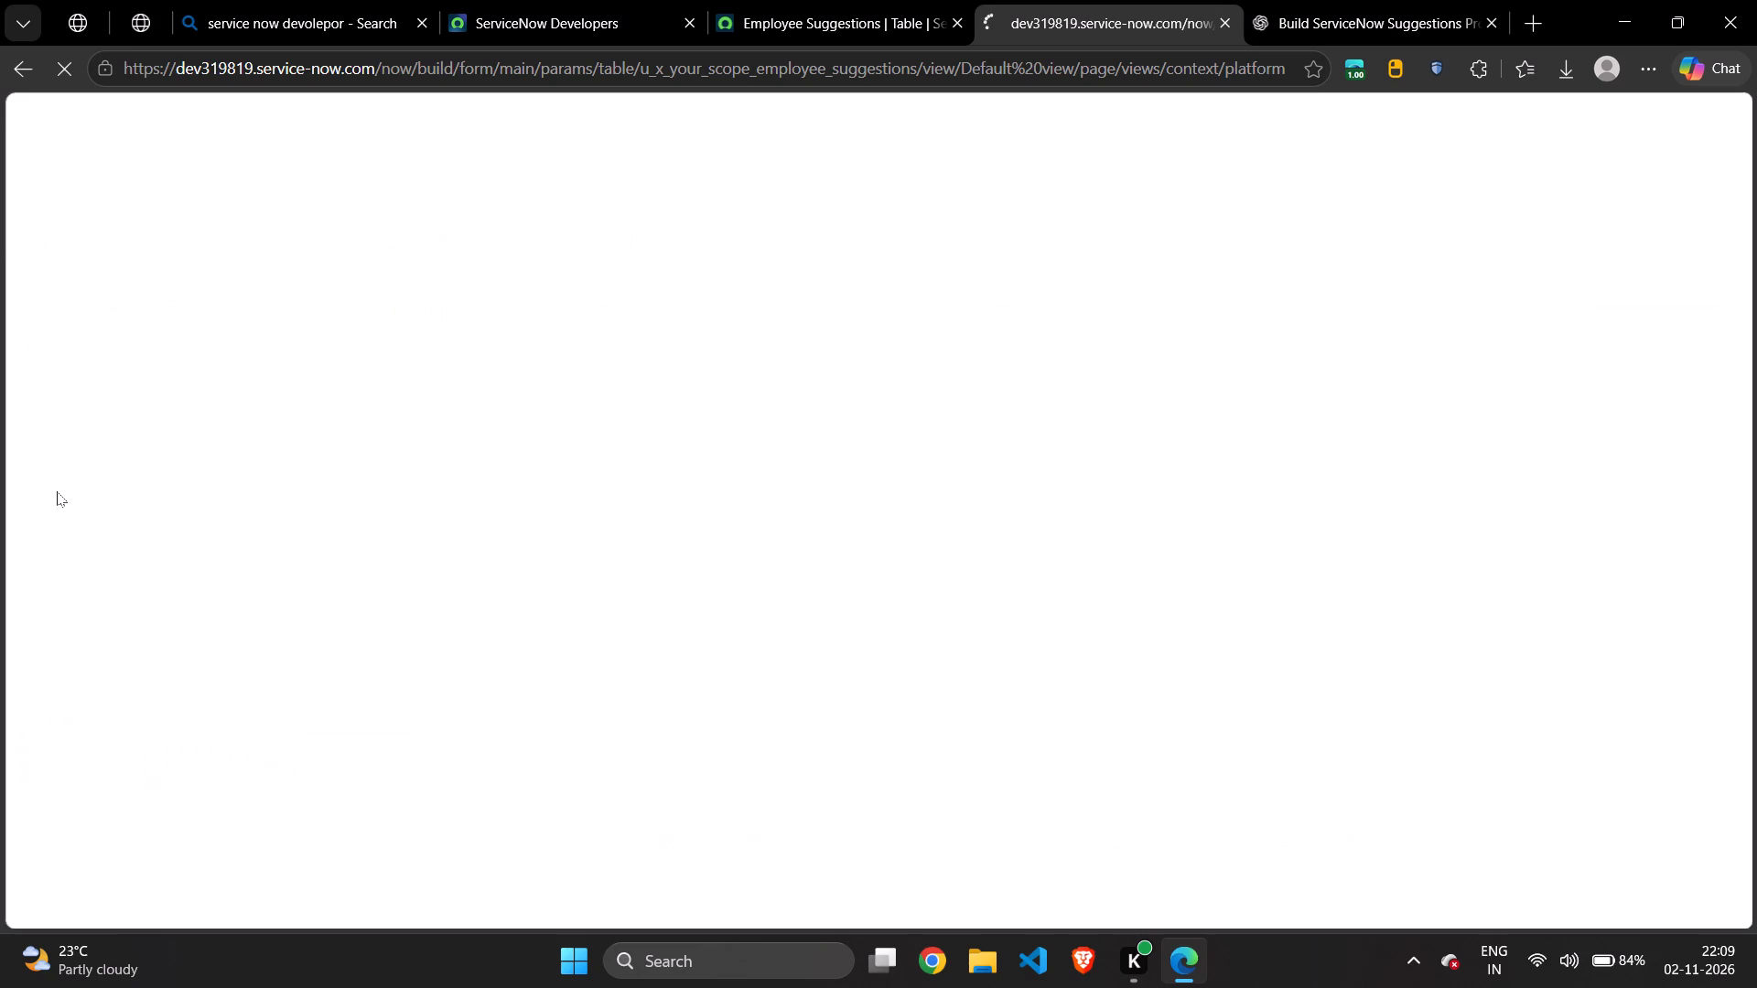
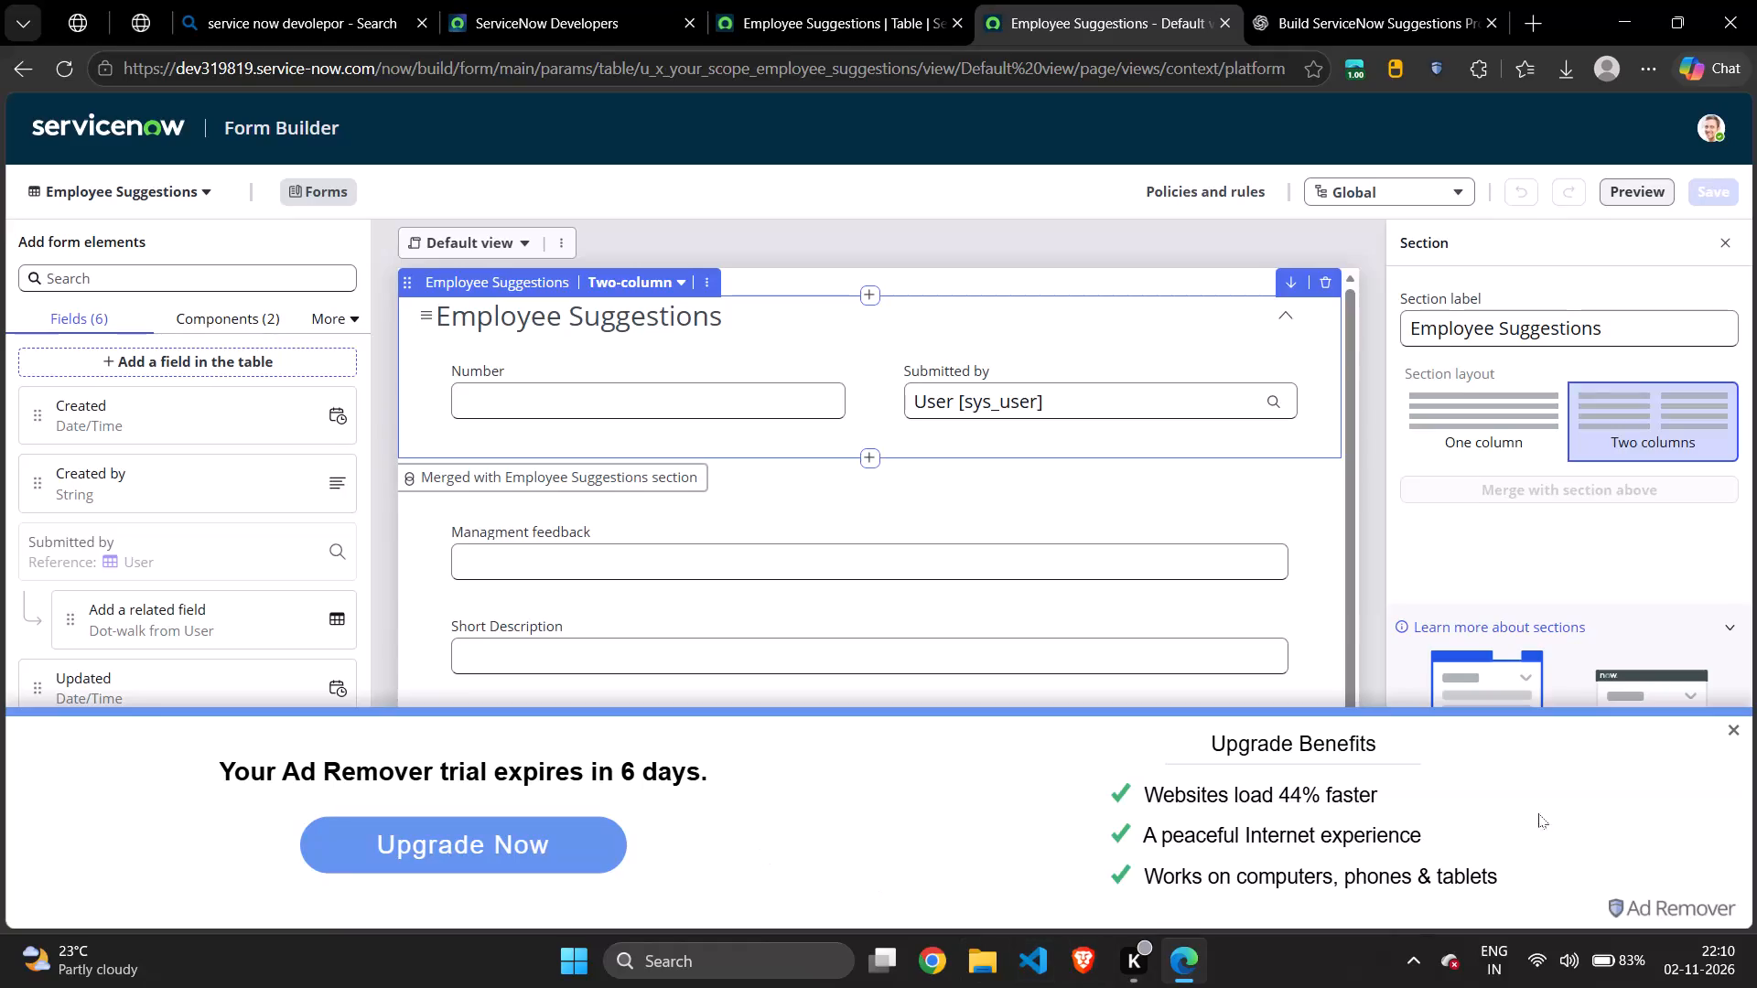
Dismiss the ad blocker's trial banner and remove the Ad Remover - Ad Blocker for Edge extension from the browser.
left_click(1730, 733)
left_click(1491, 69)
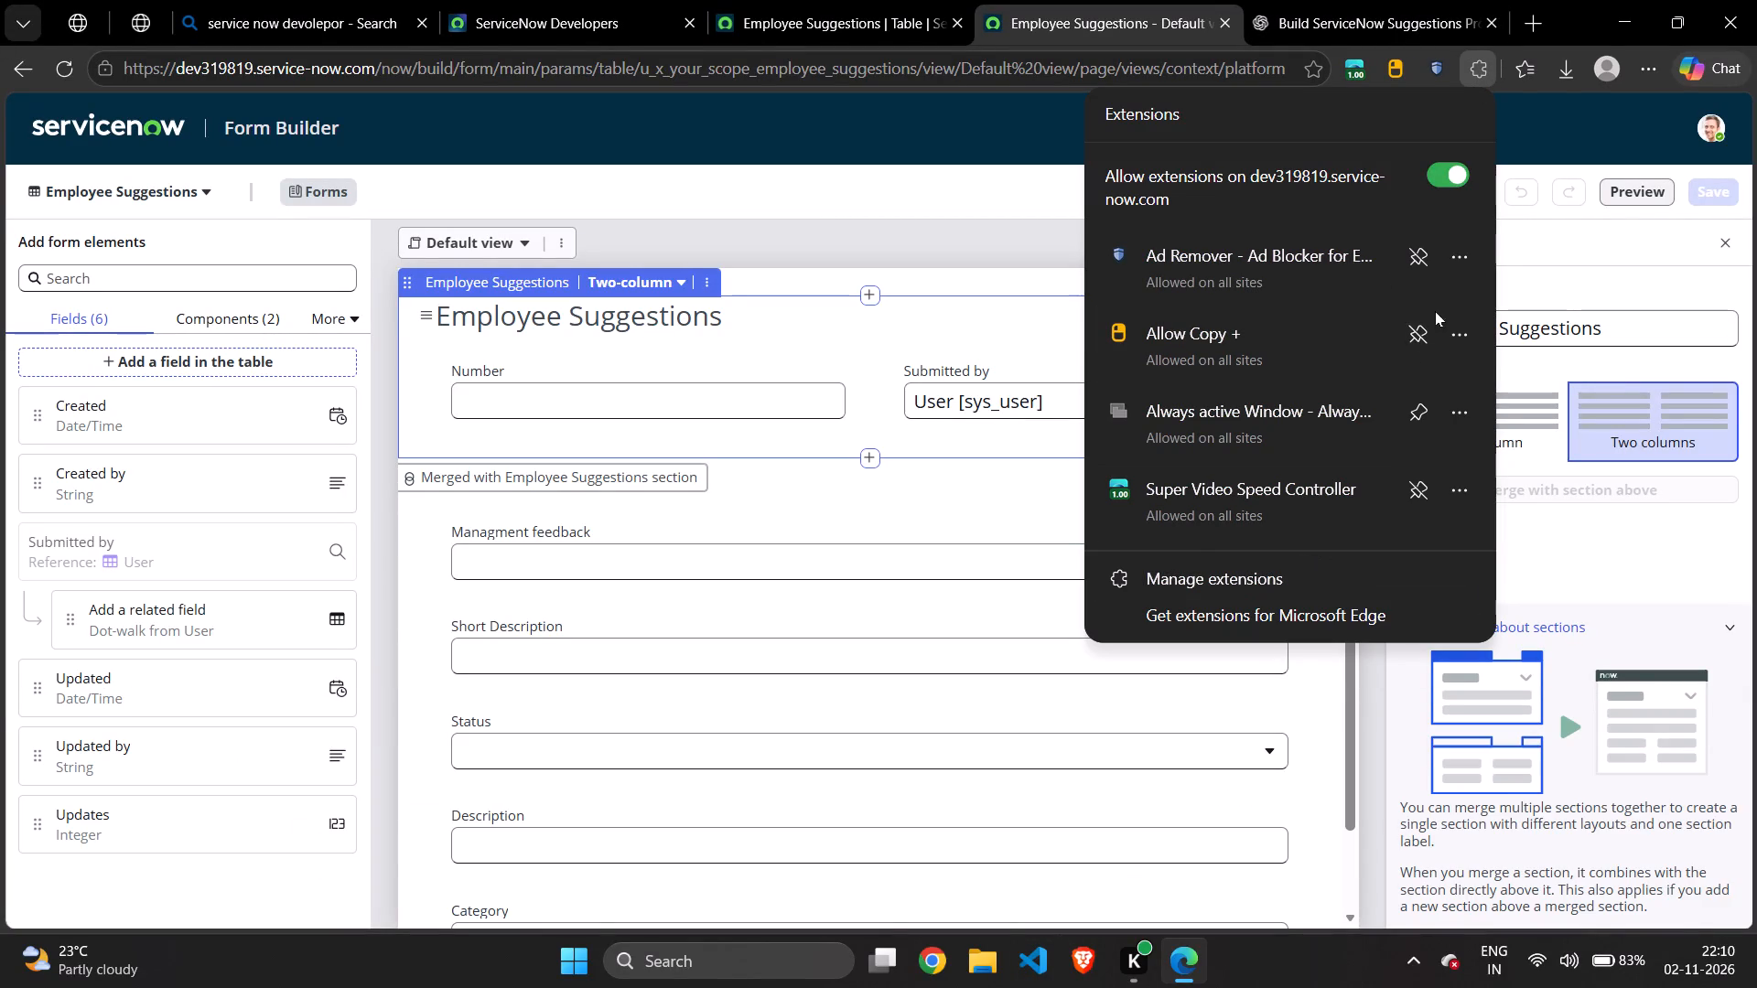
left_click(1457, 255)
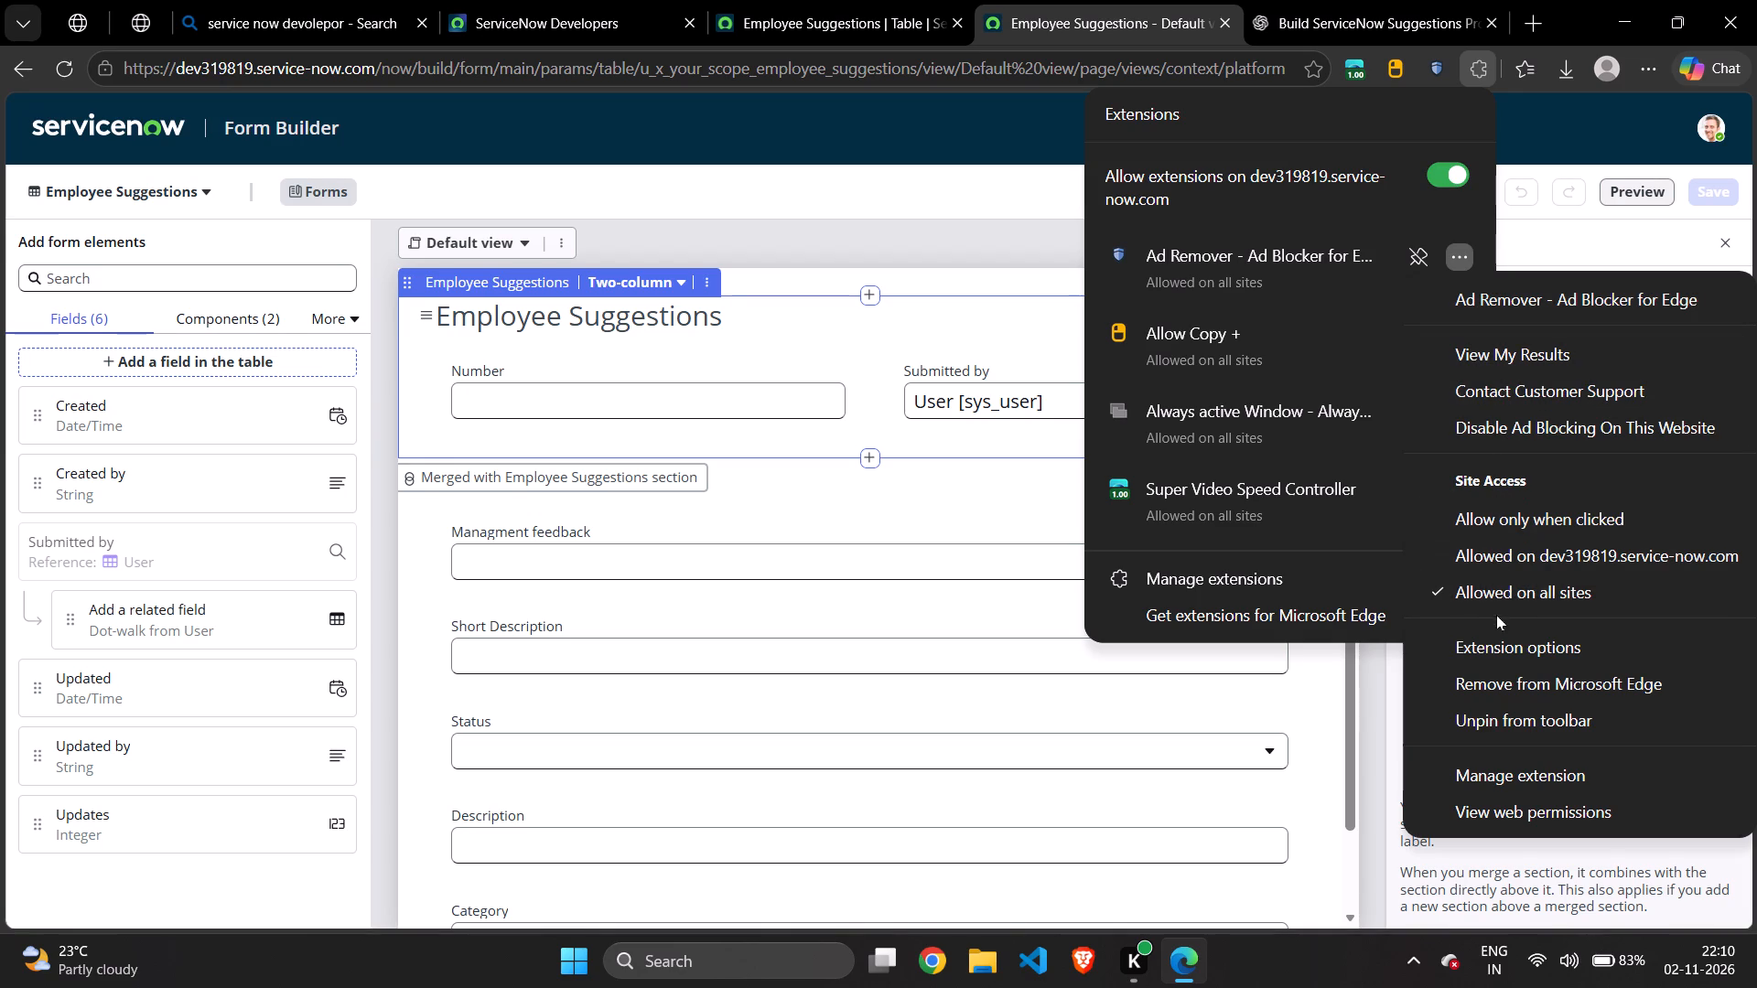
left_click(1523, 679)
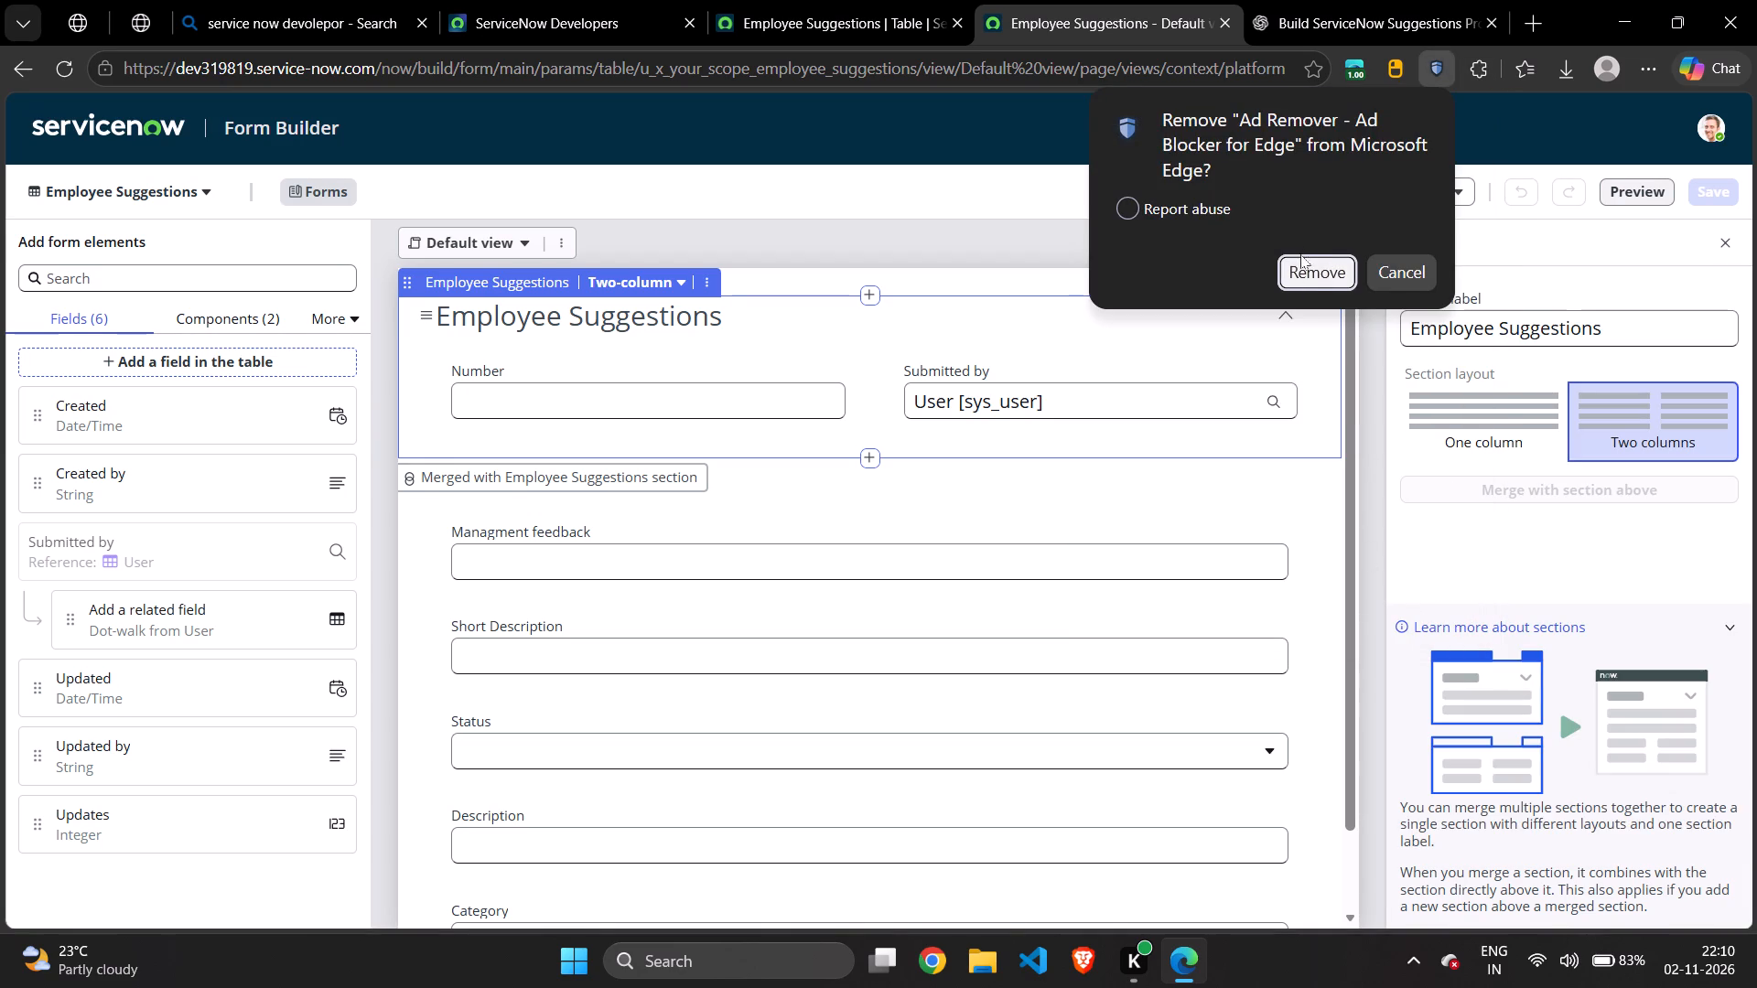
left_click(1310, 269)
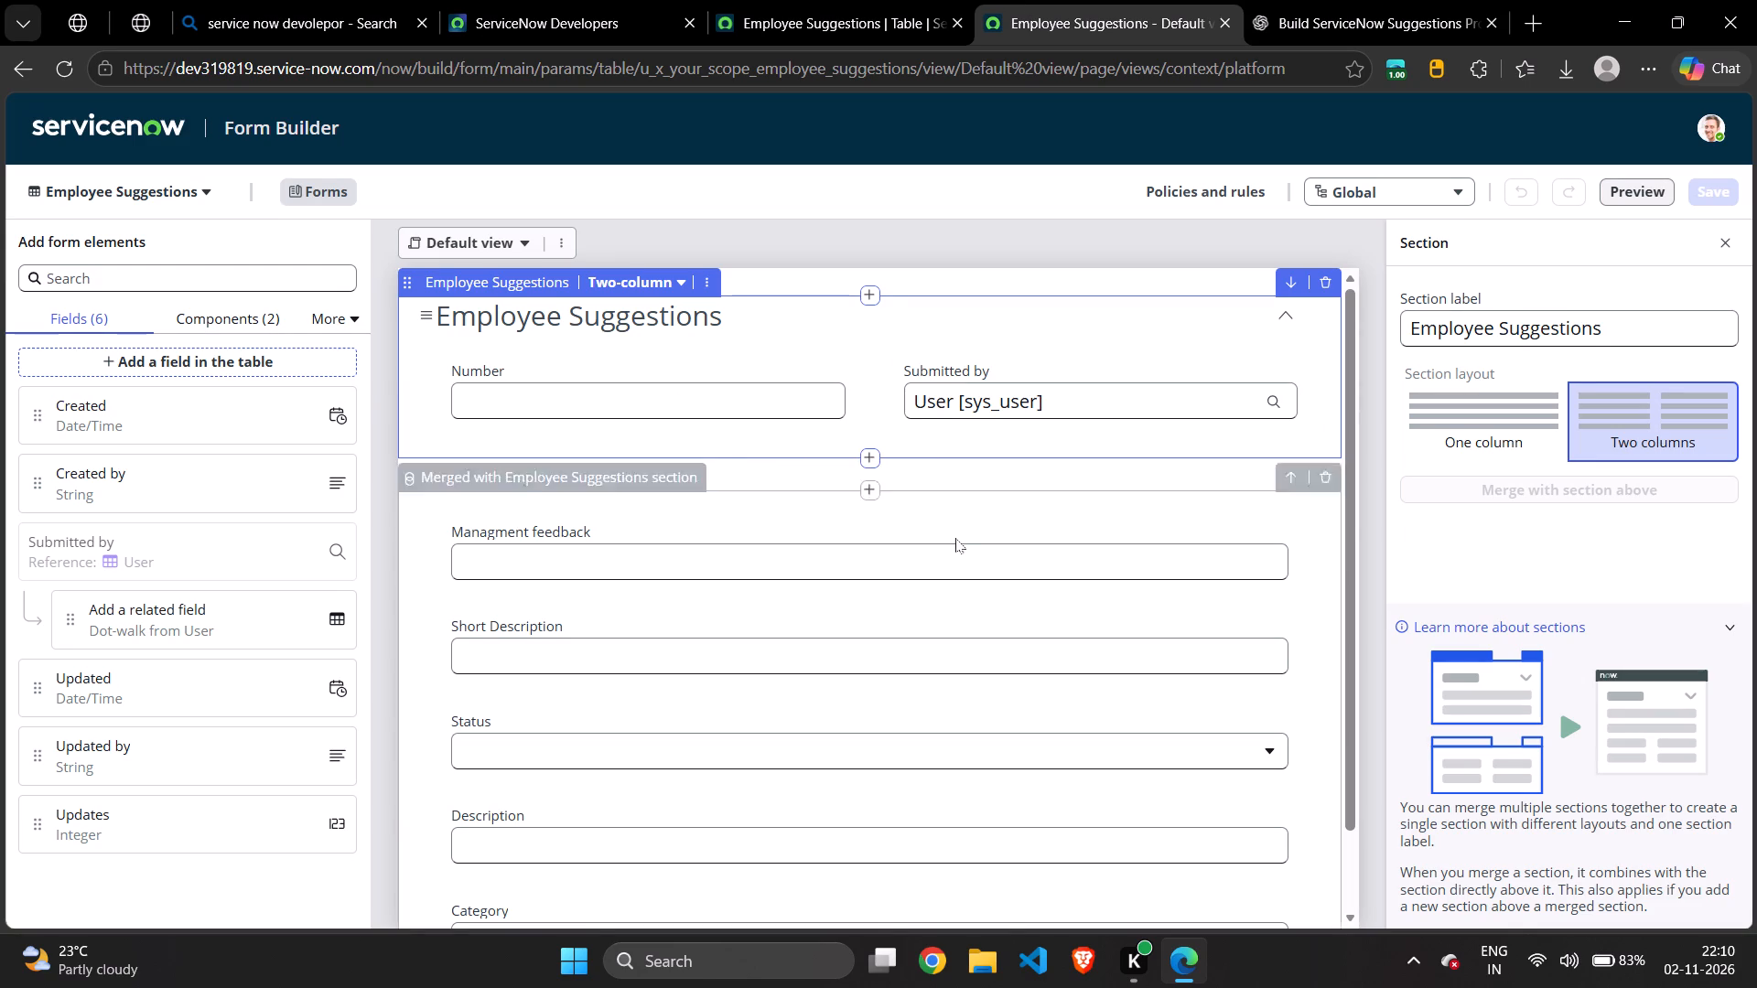
left_click_drag(973, 655, 981, 534)
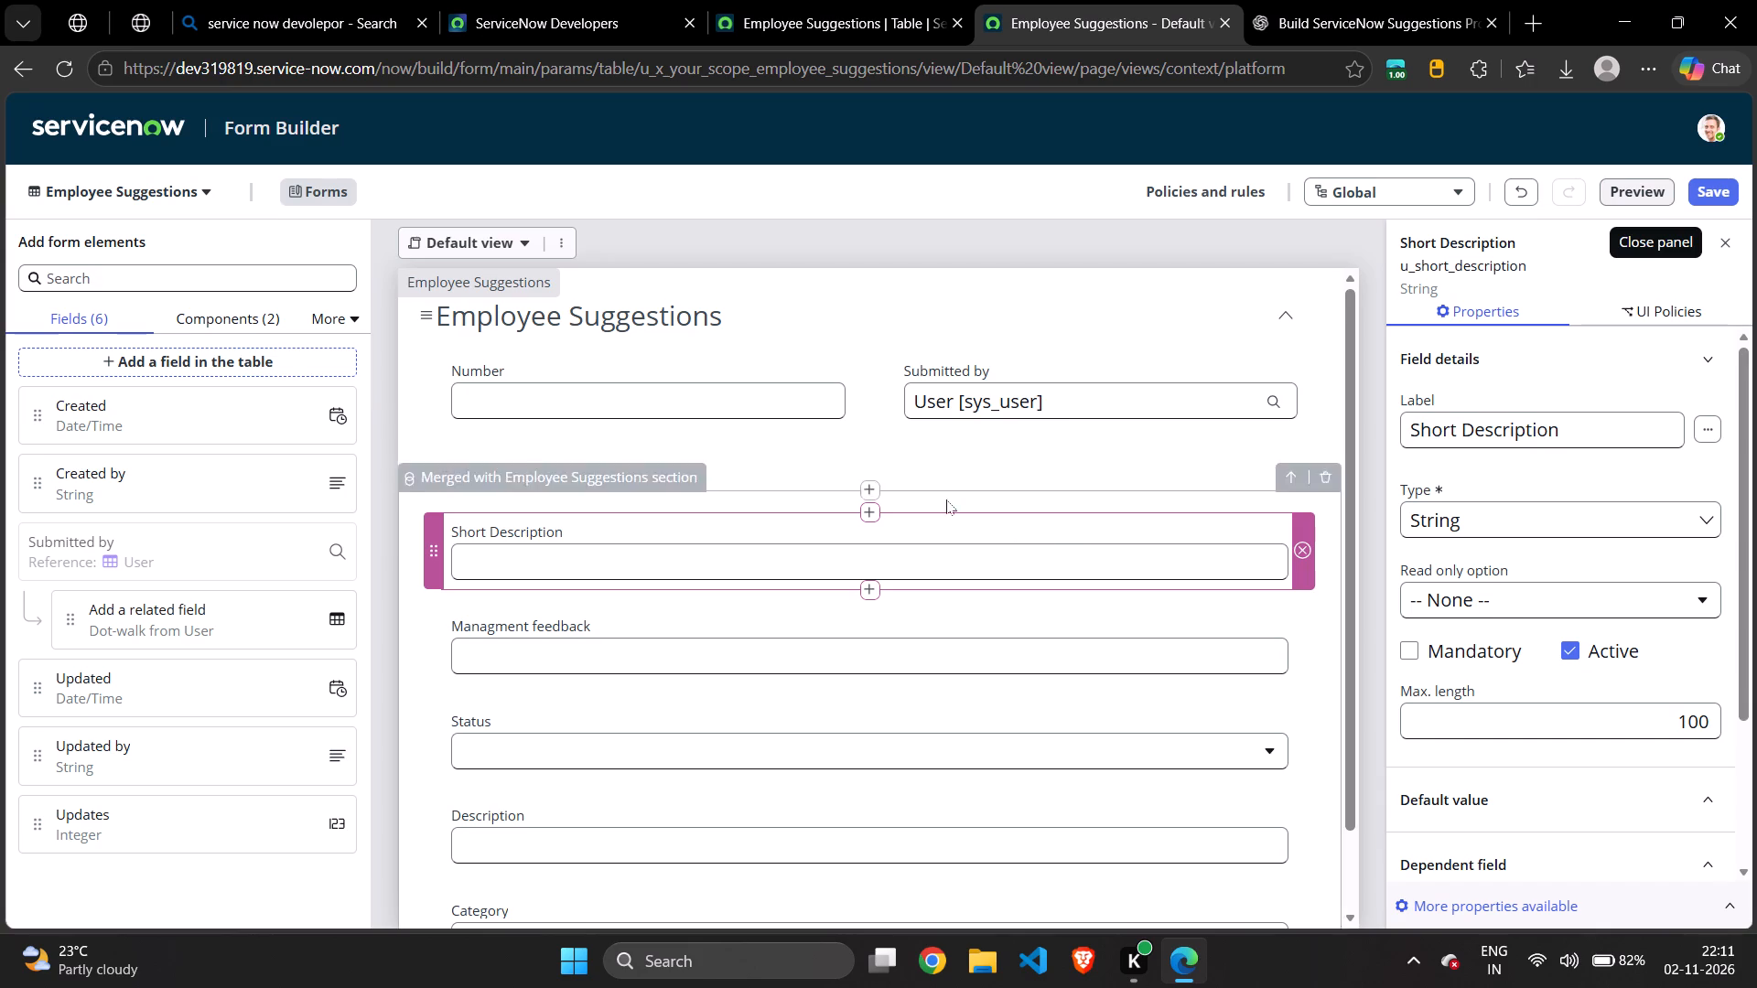
Examine the order of the form's fields from Number down to Category in the Default view.
scroll(978, 512, "down", 4)
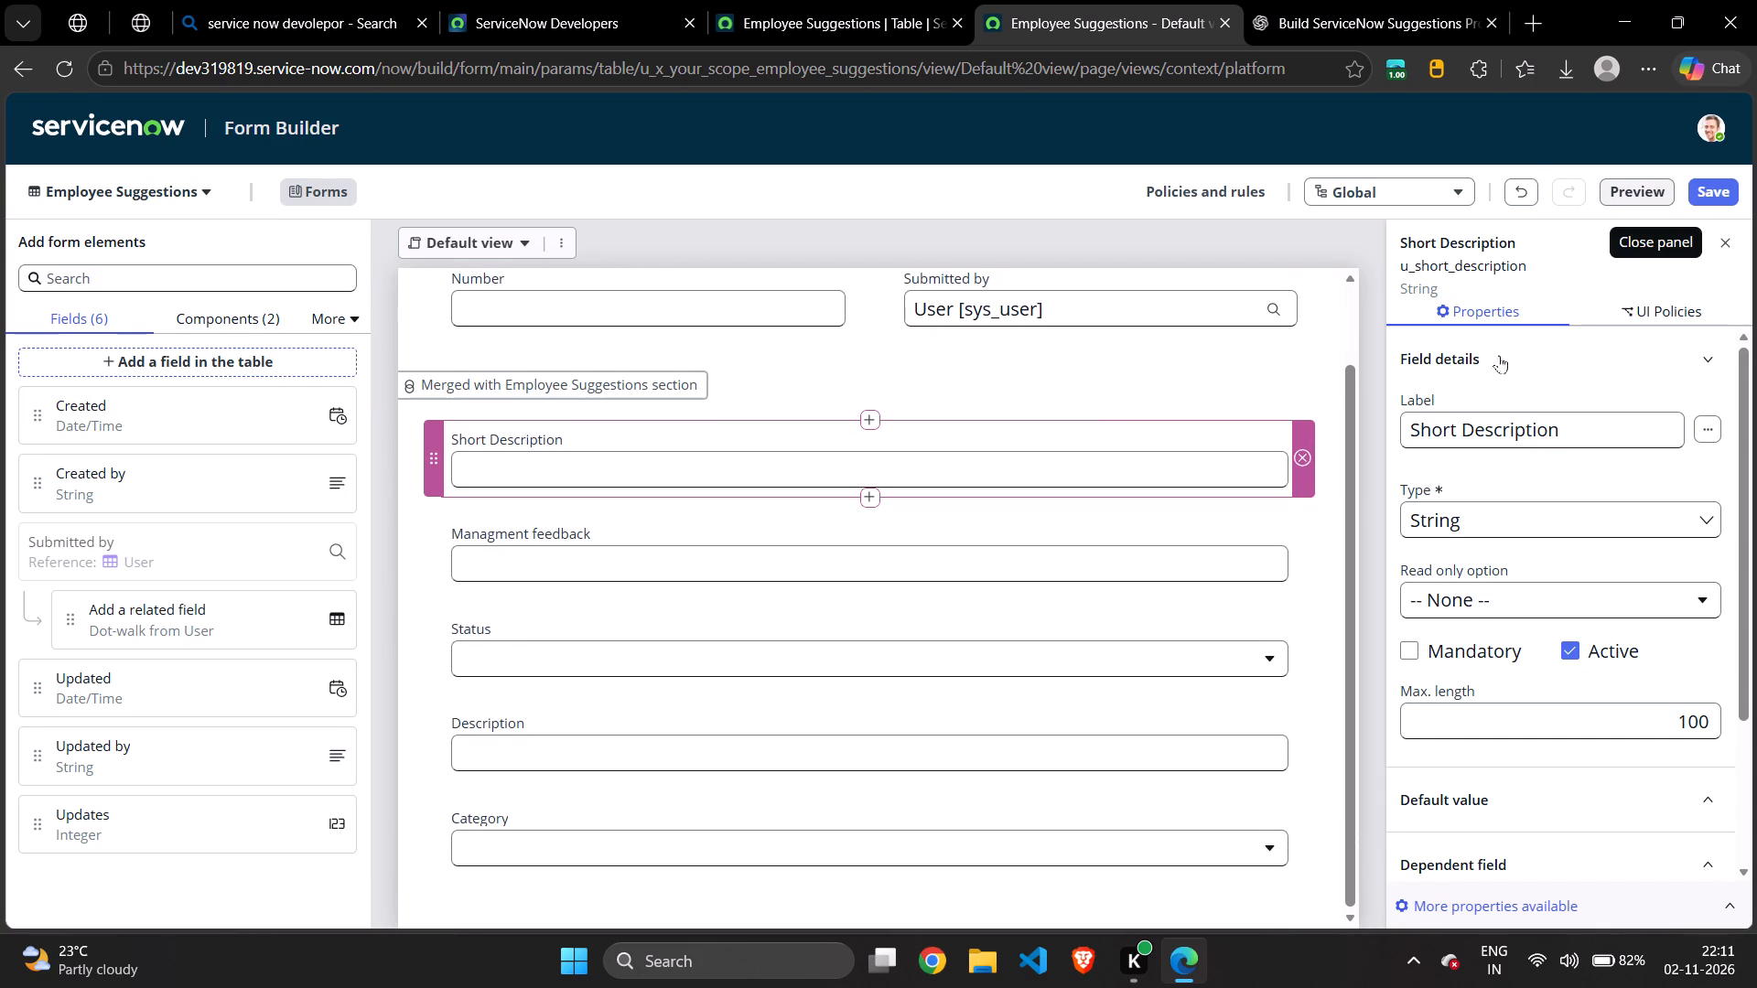
scroll(1239, 463, "down", 2)
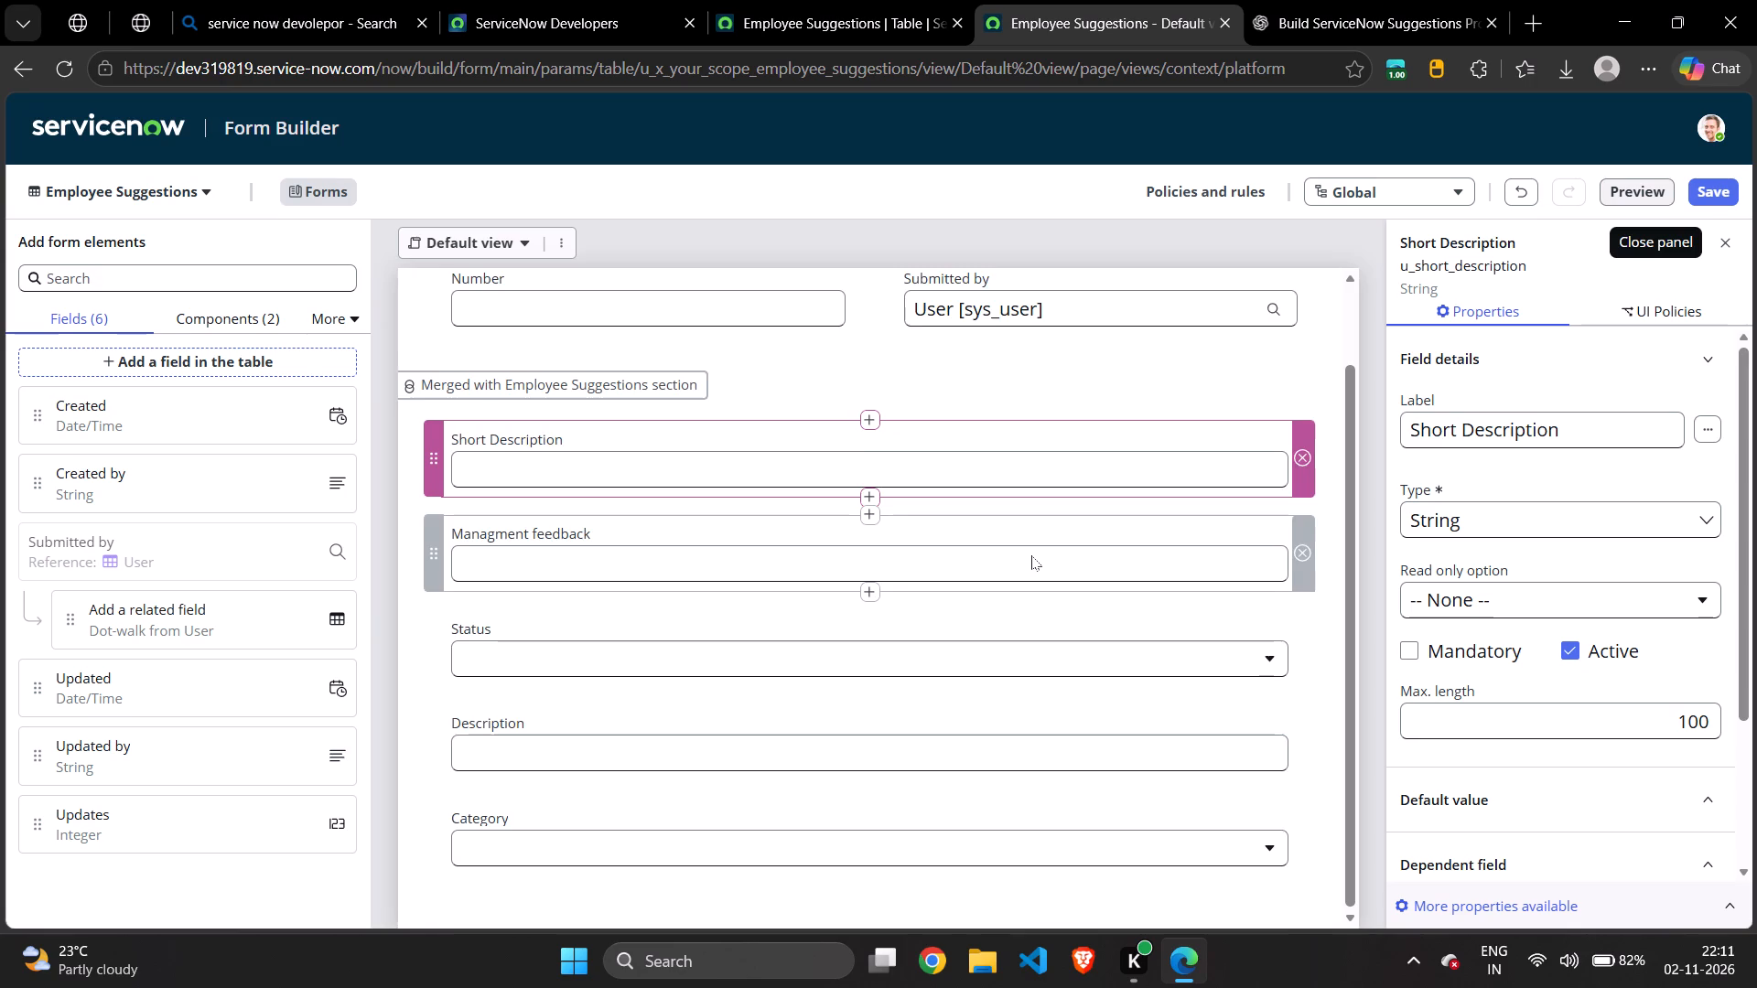
scroll(1031, 555, "up", 2)
scroll(1212, 468, "down", 1)
scroll(1035, 550, "down", 3)
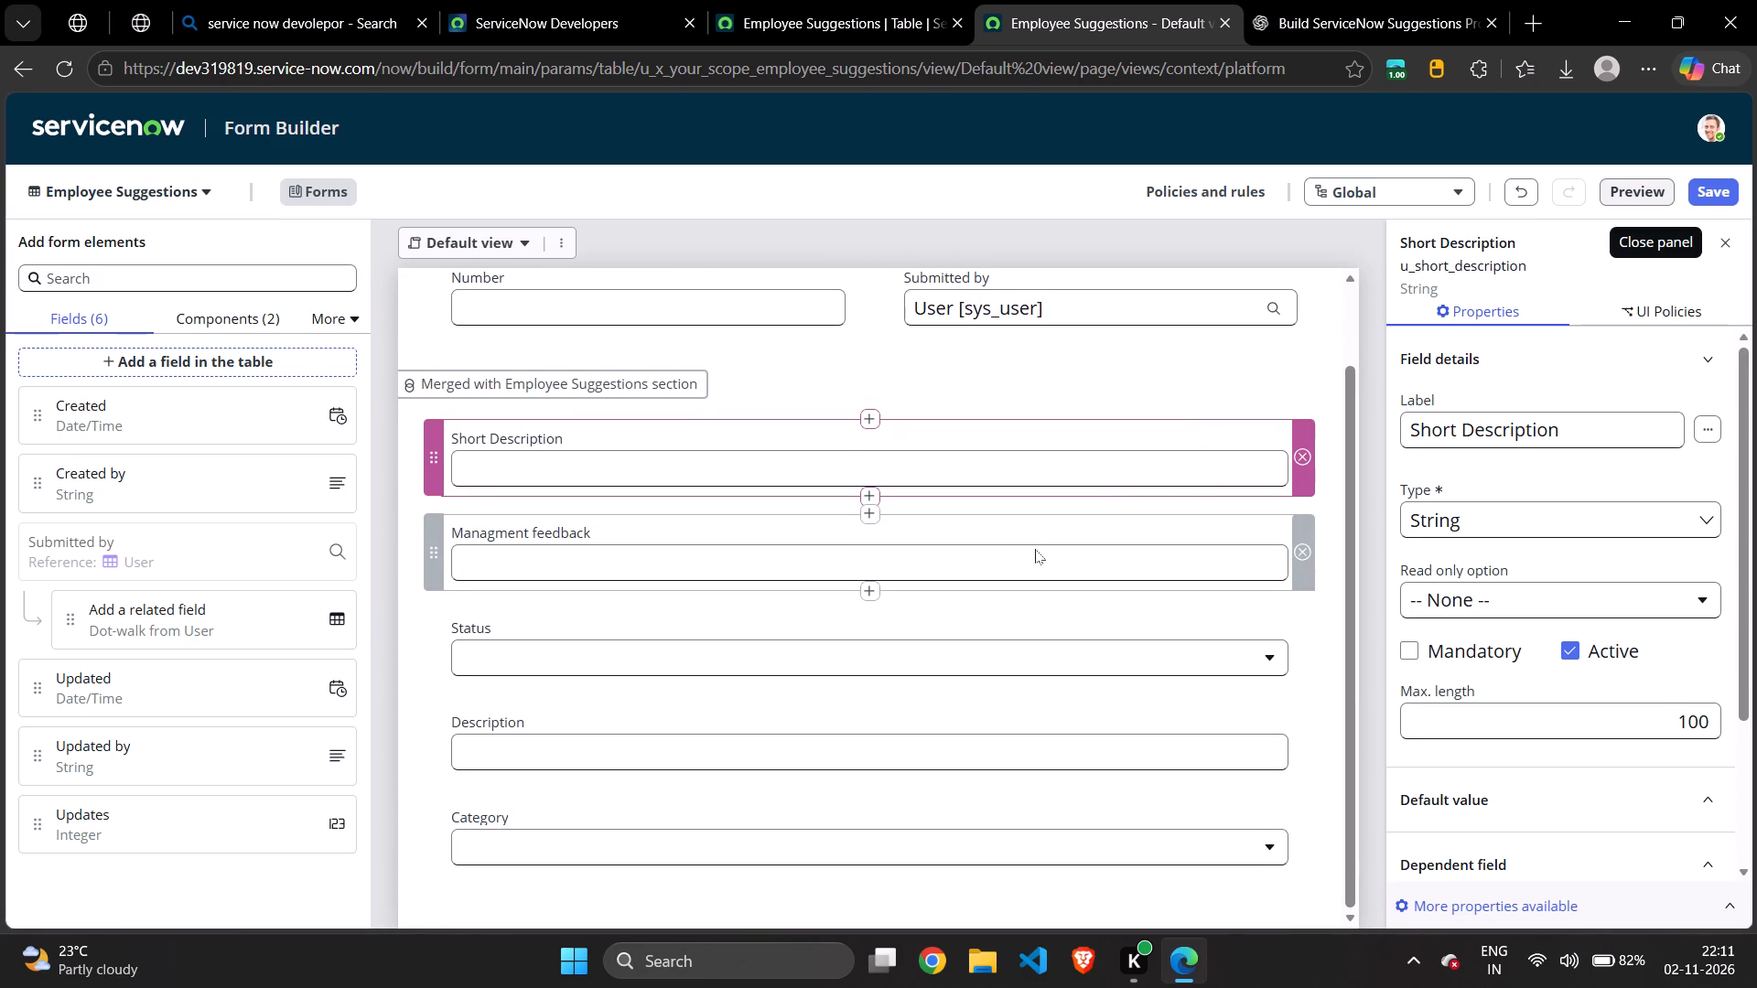
scroll(1143, 542, "up", 3)
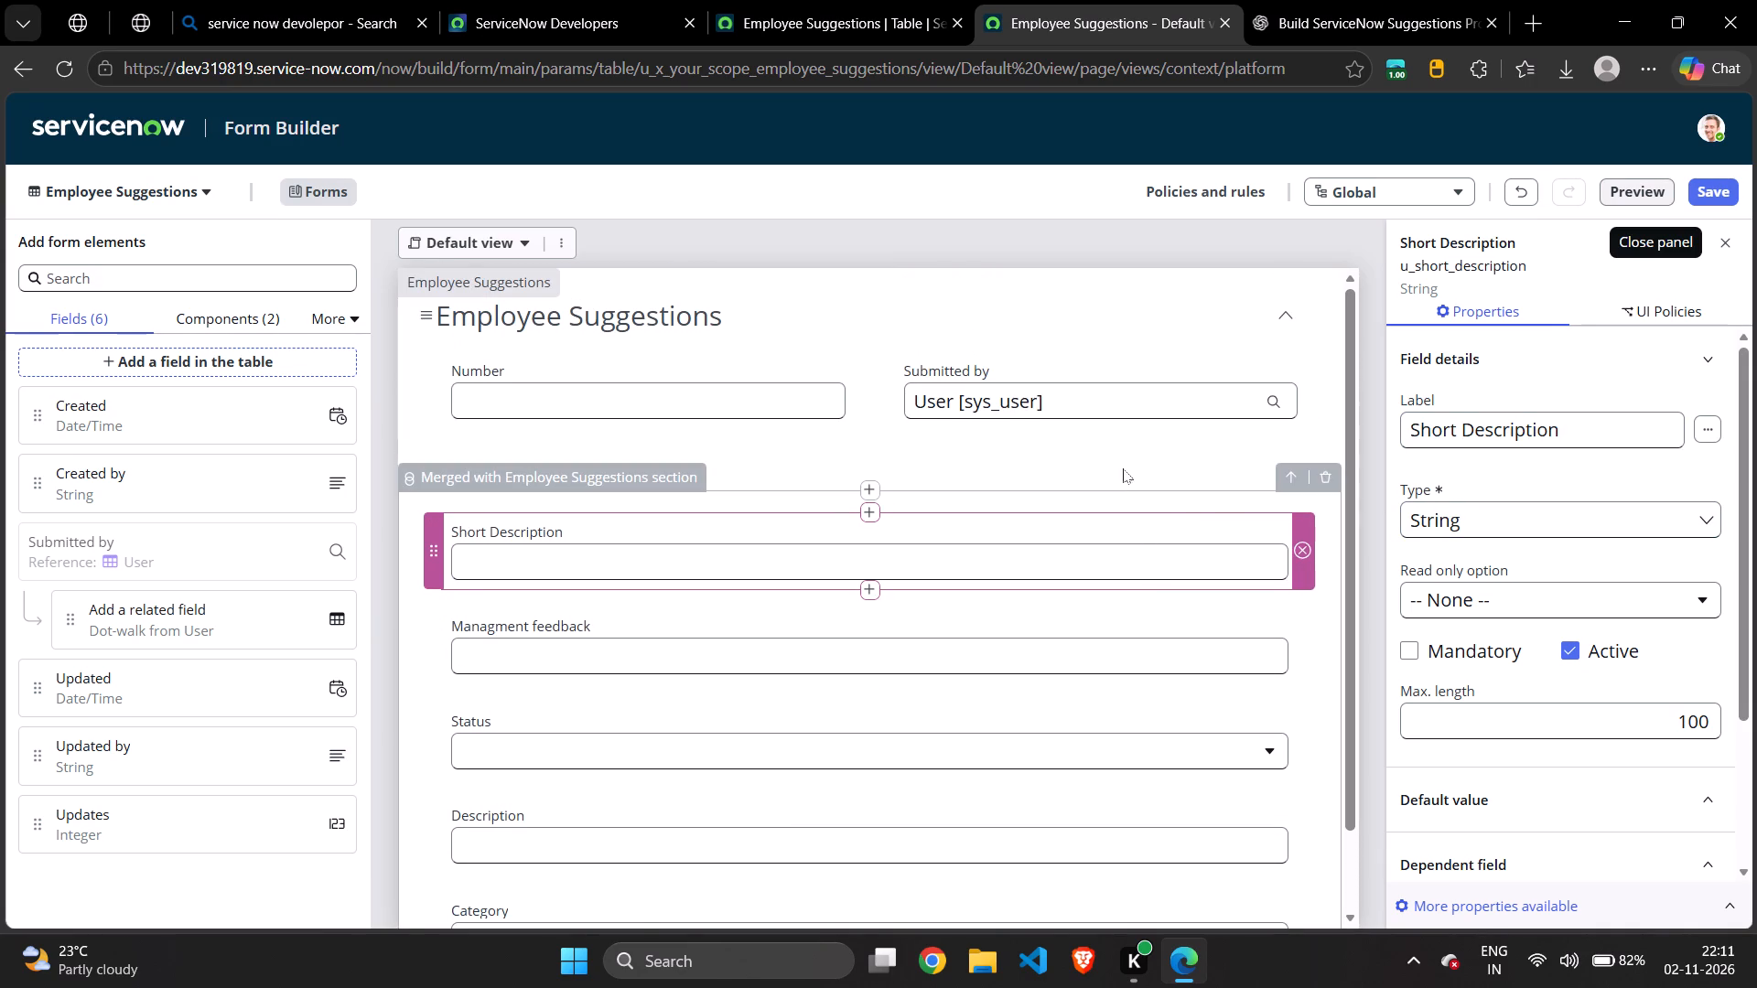
scroll(1085, 491, "down", 3)
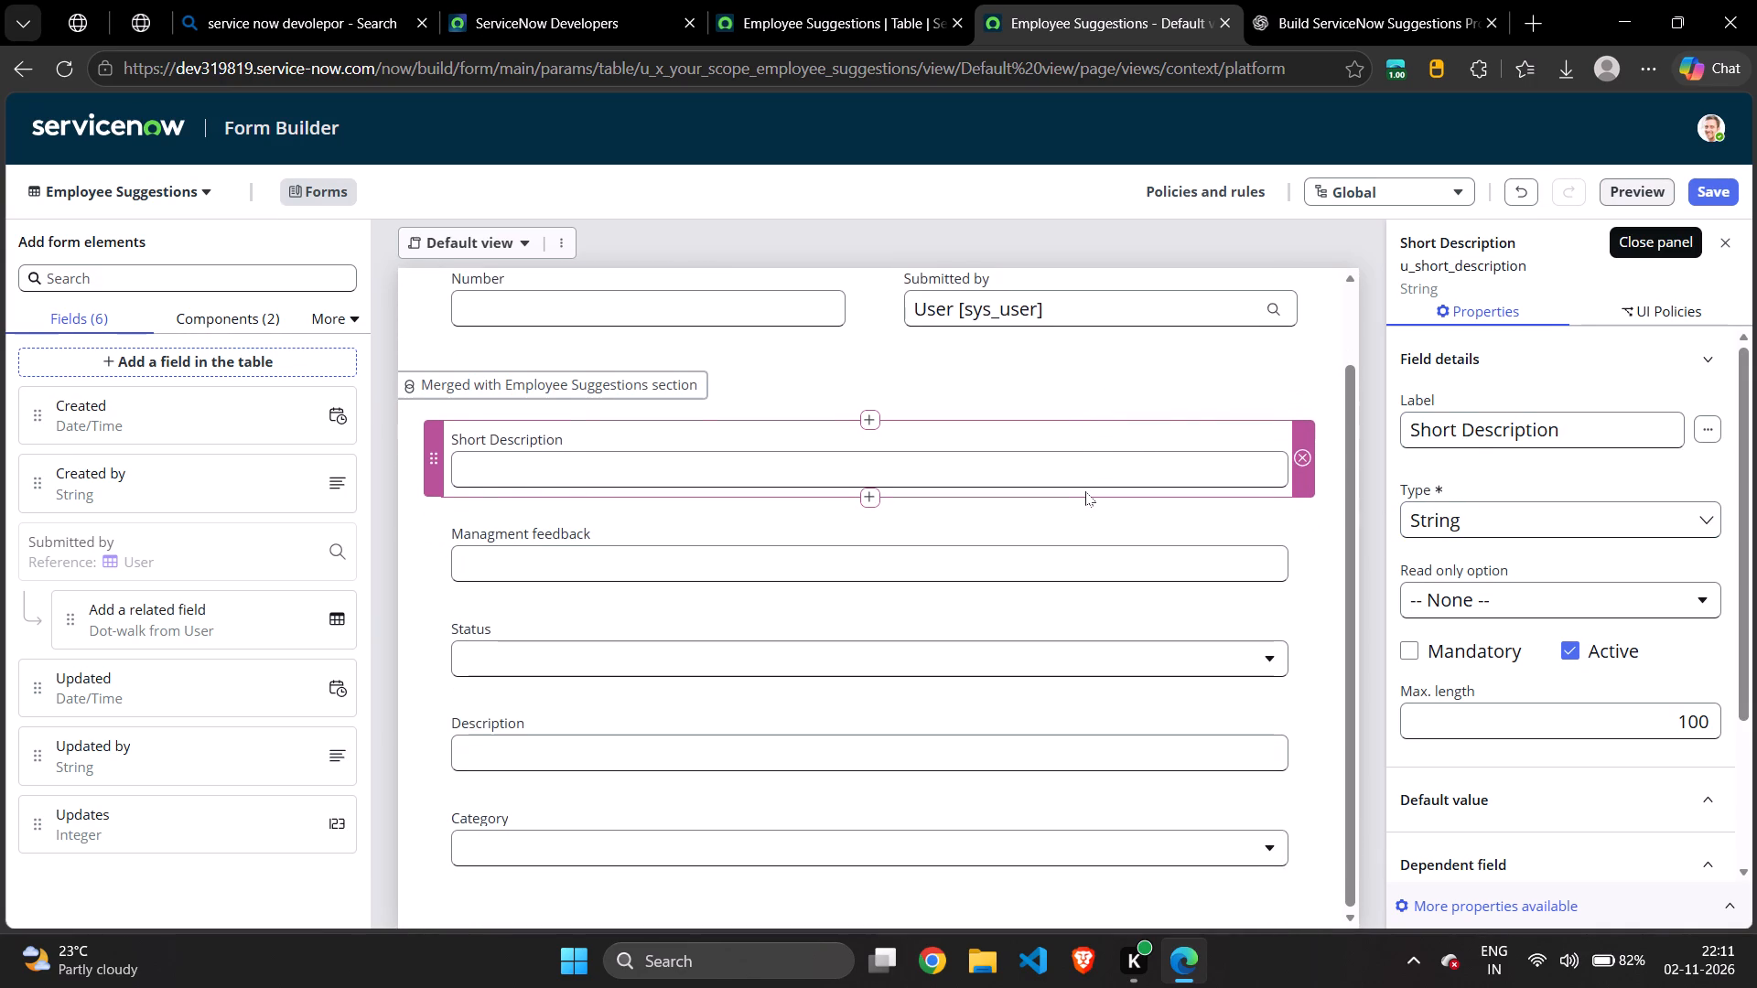
scroll(1085, 491, "down", 2)
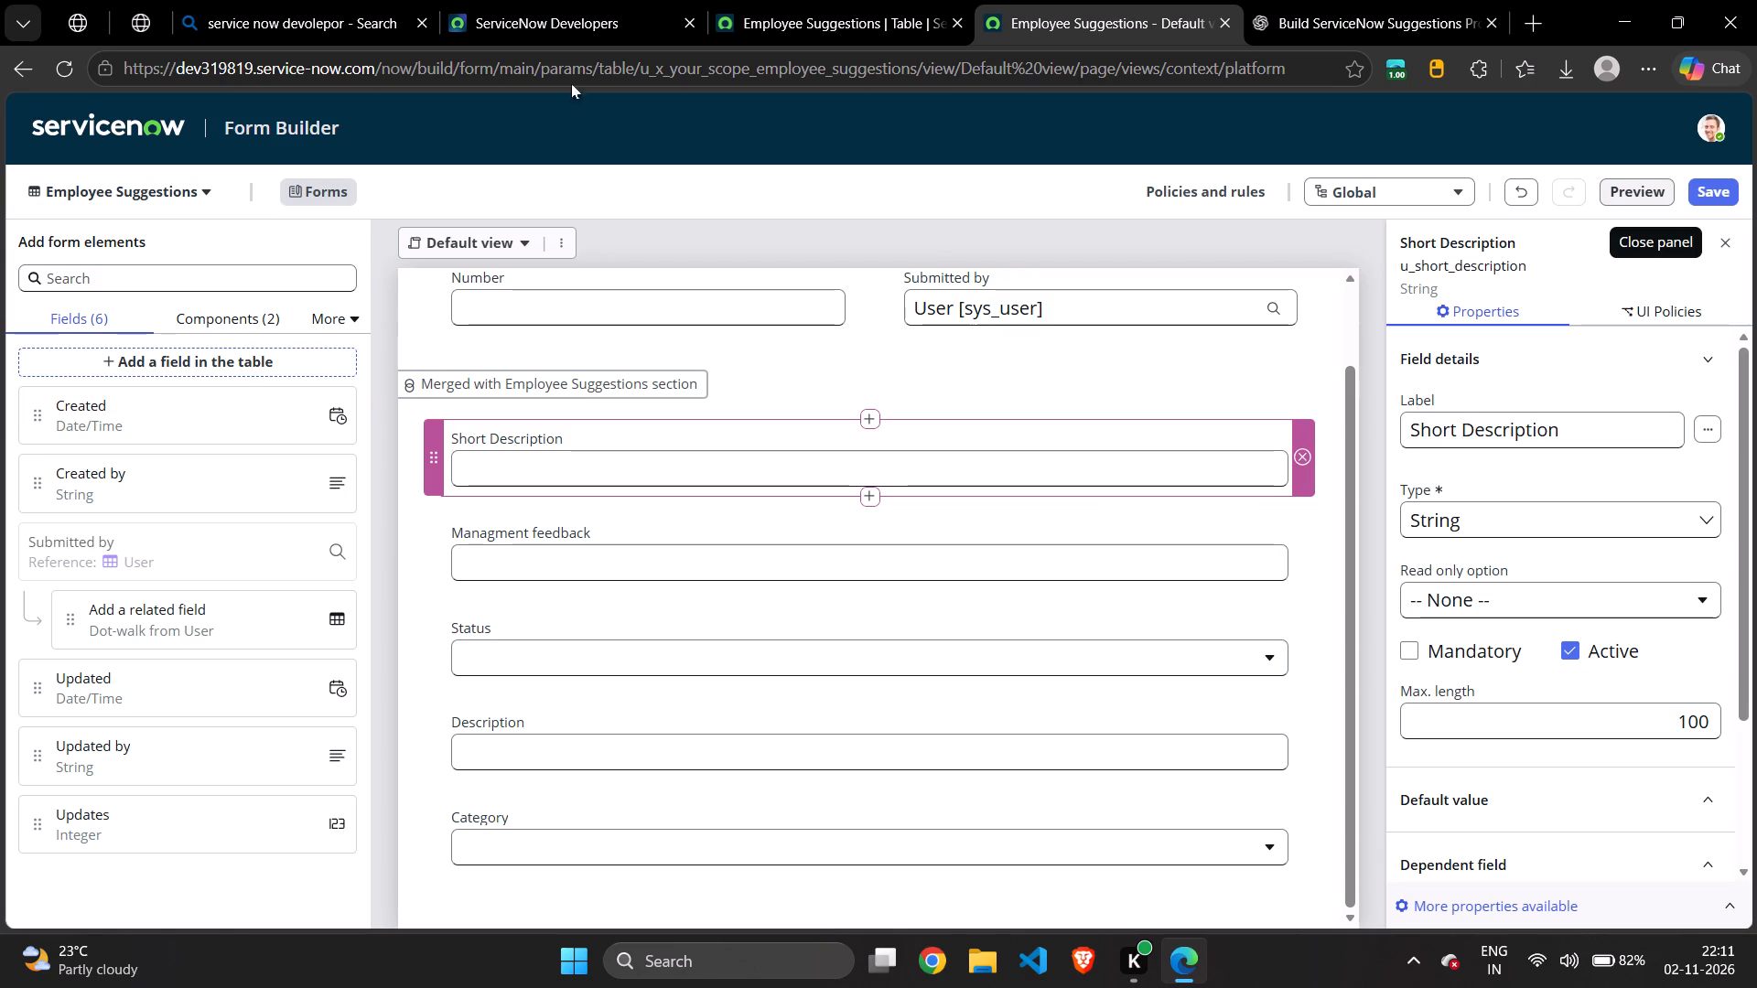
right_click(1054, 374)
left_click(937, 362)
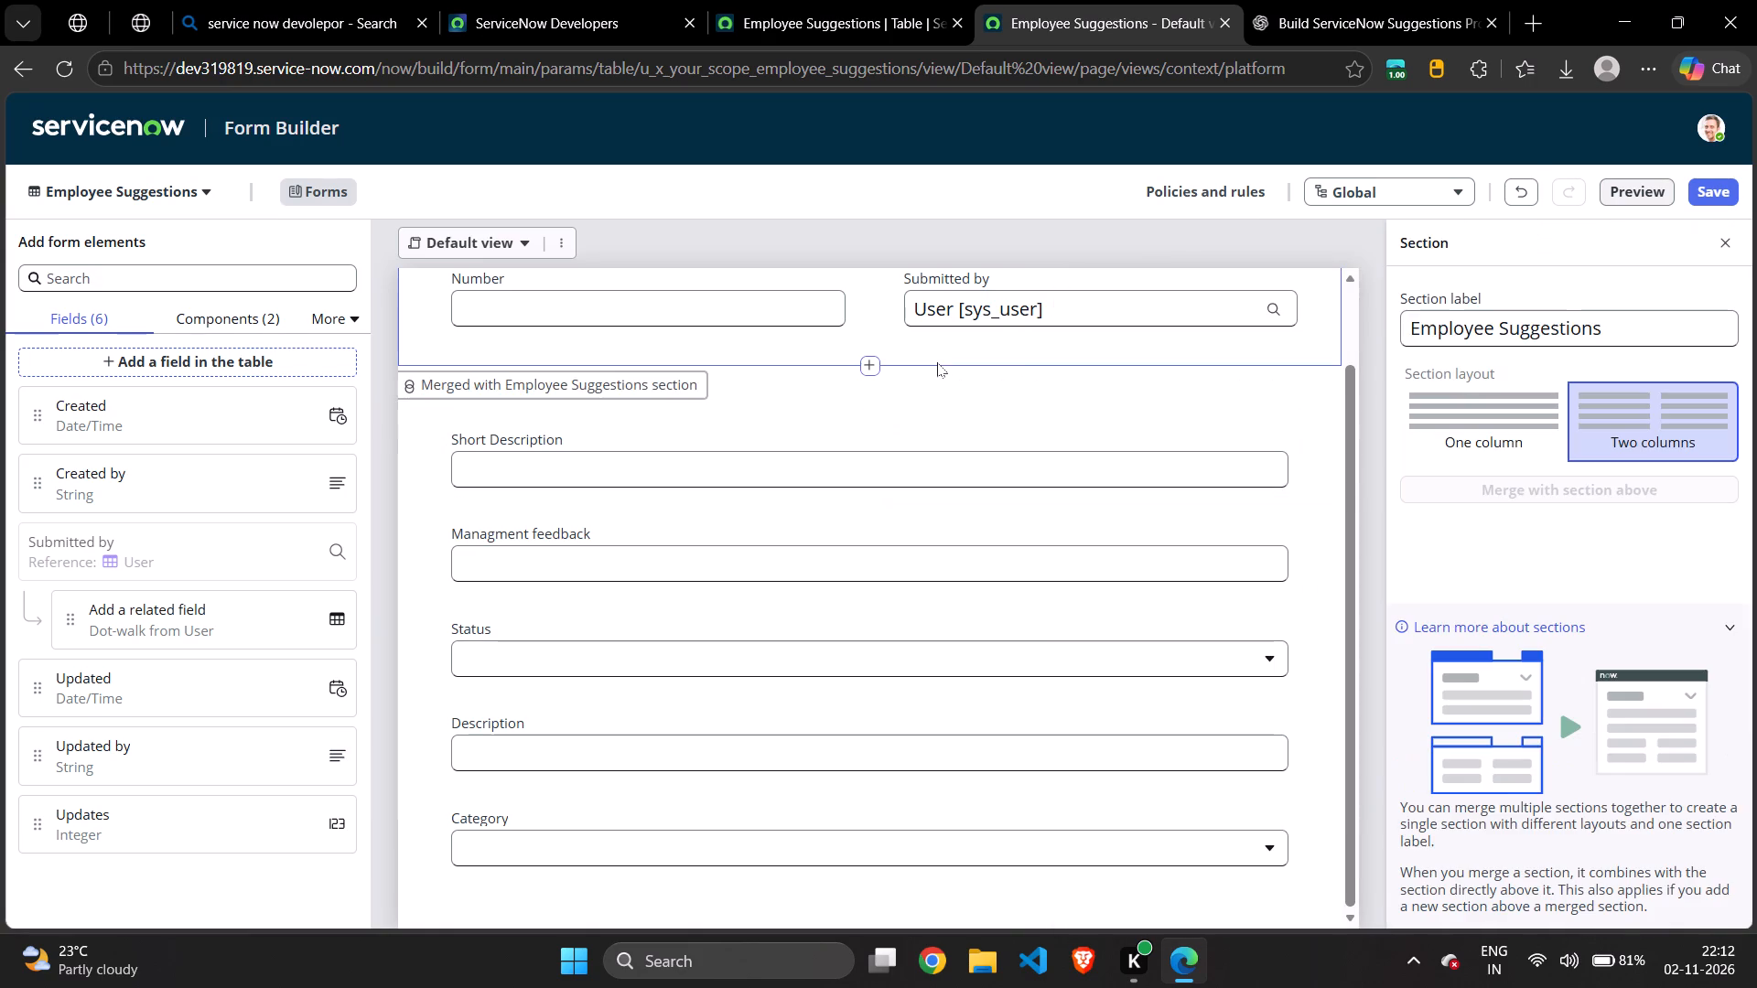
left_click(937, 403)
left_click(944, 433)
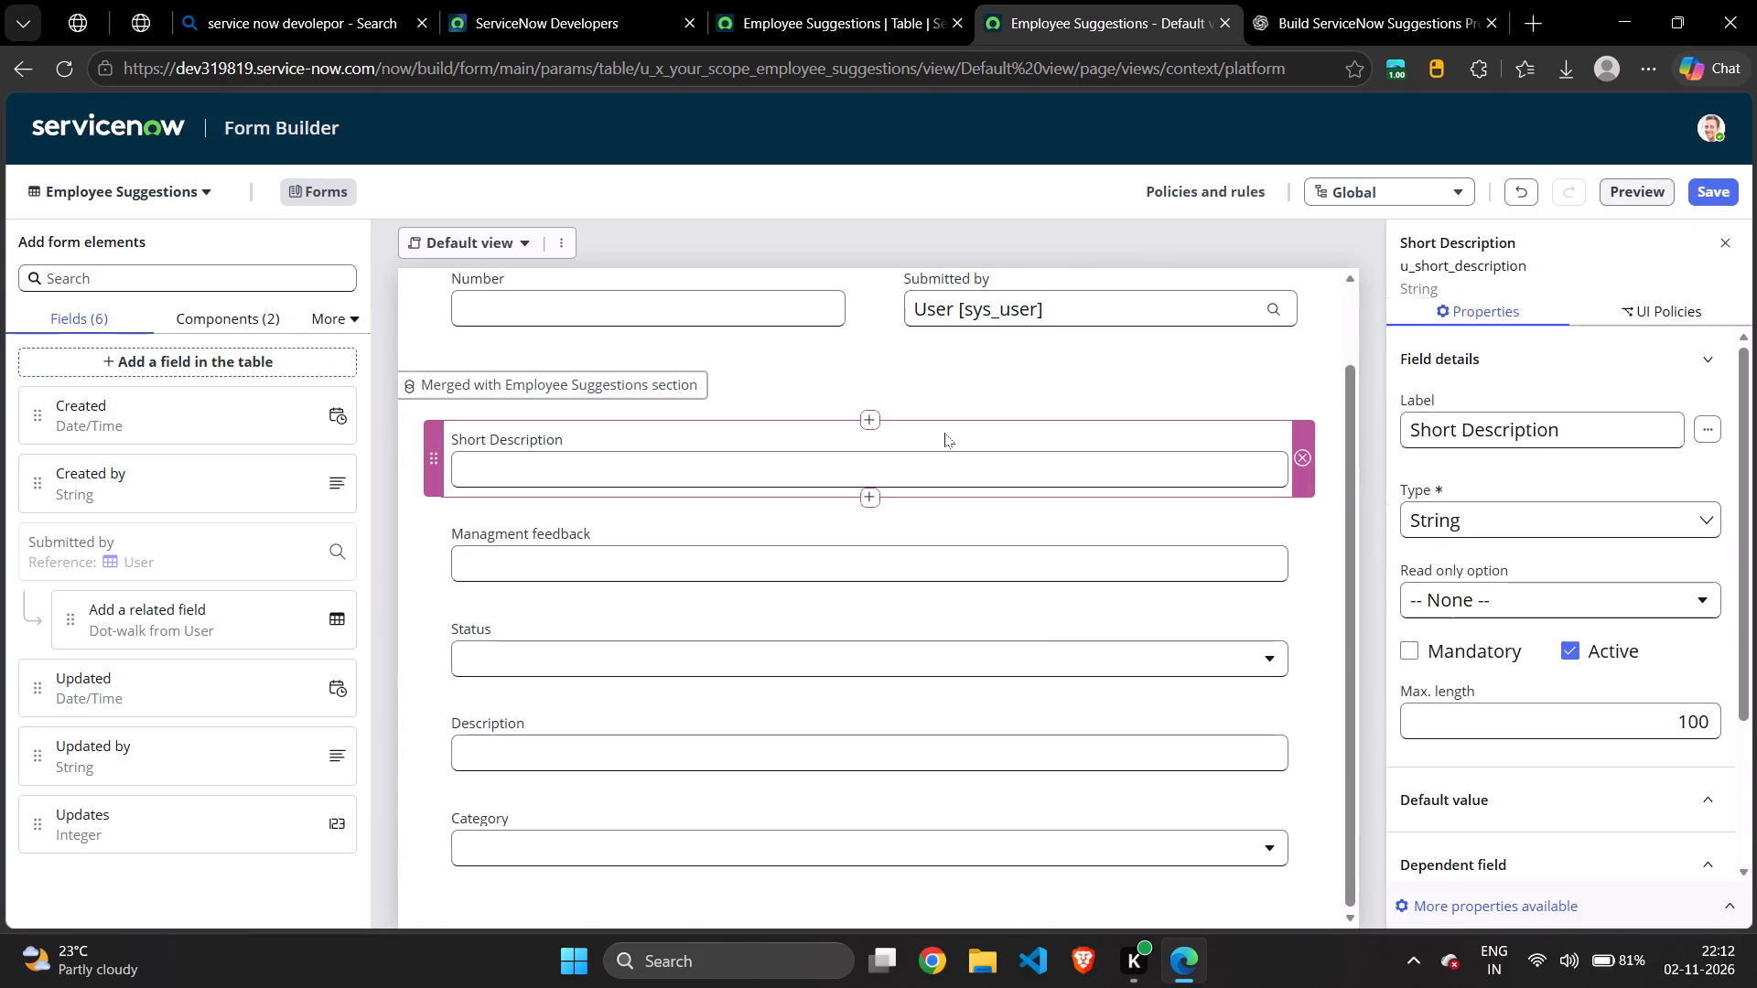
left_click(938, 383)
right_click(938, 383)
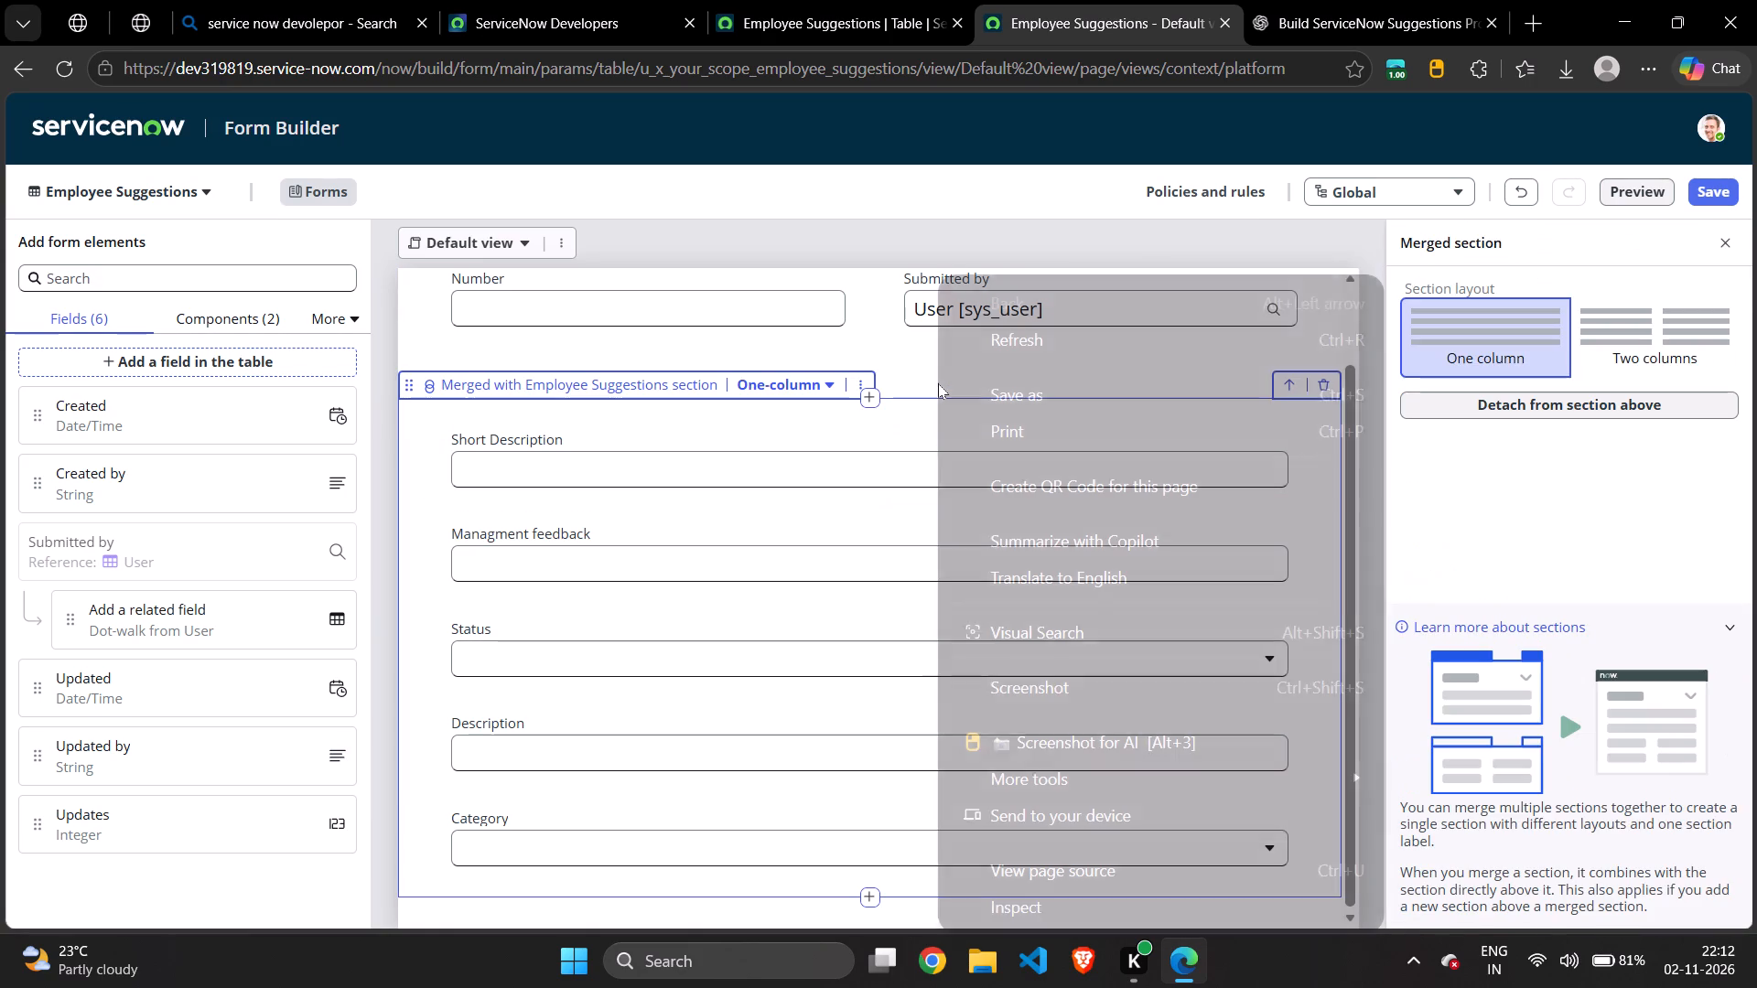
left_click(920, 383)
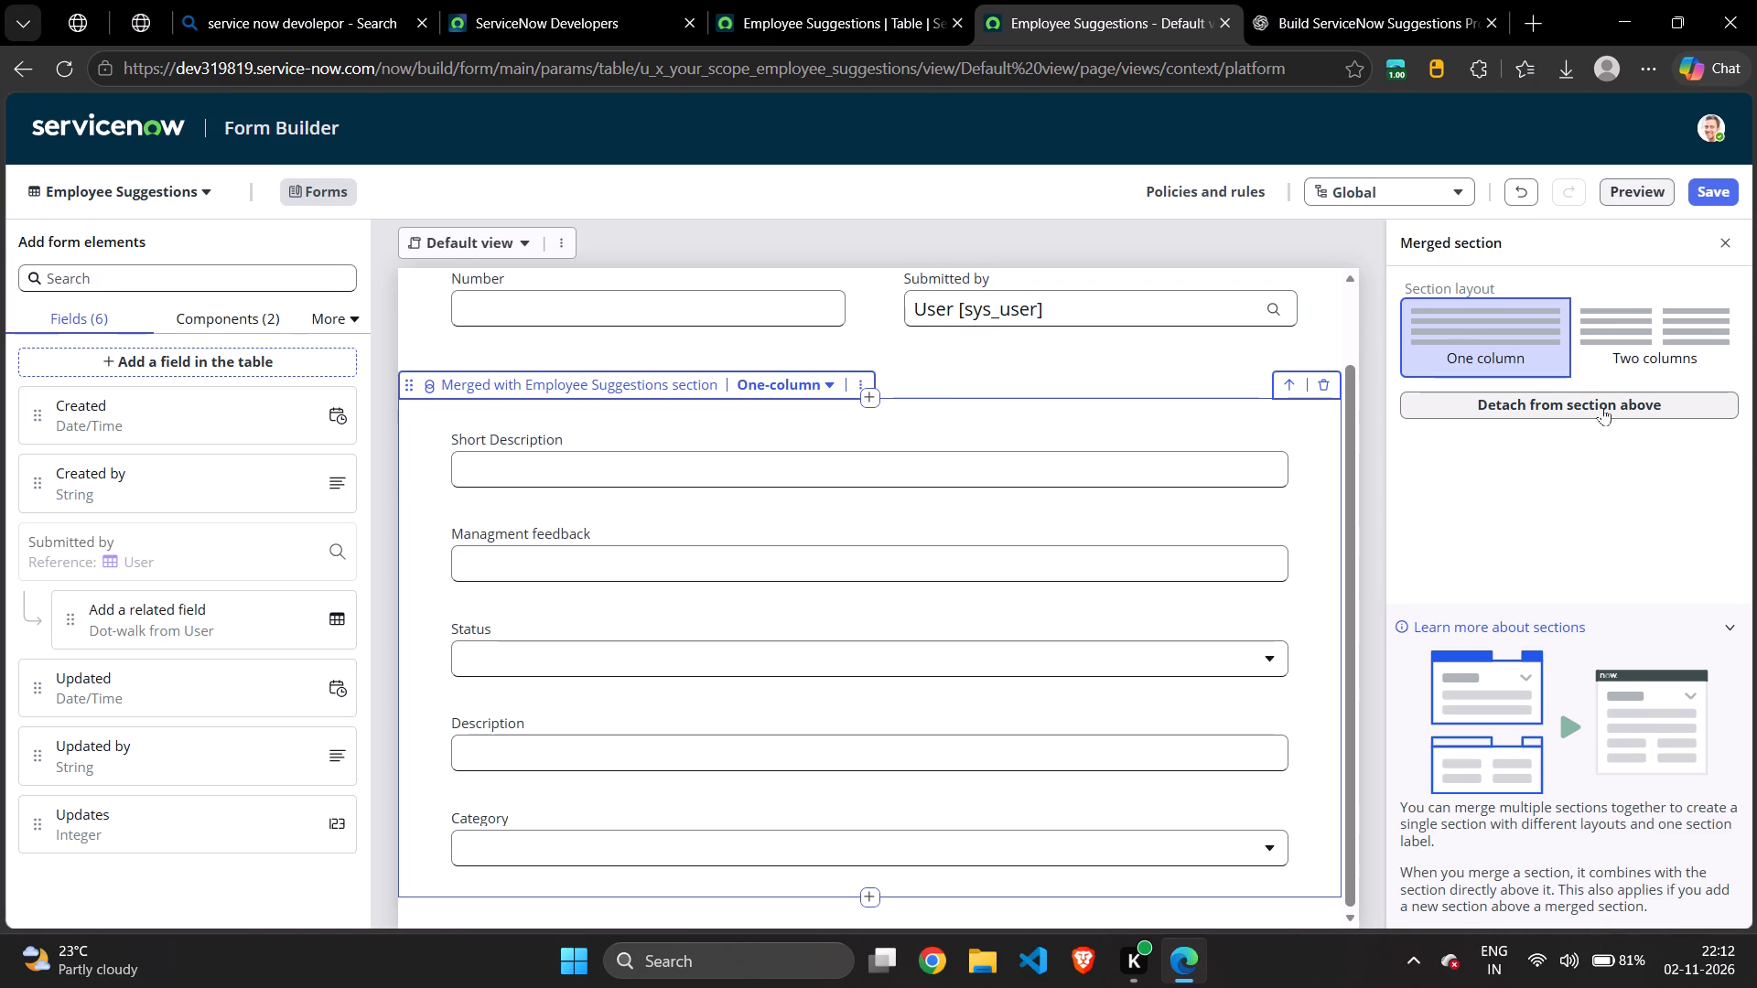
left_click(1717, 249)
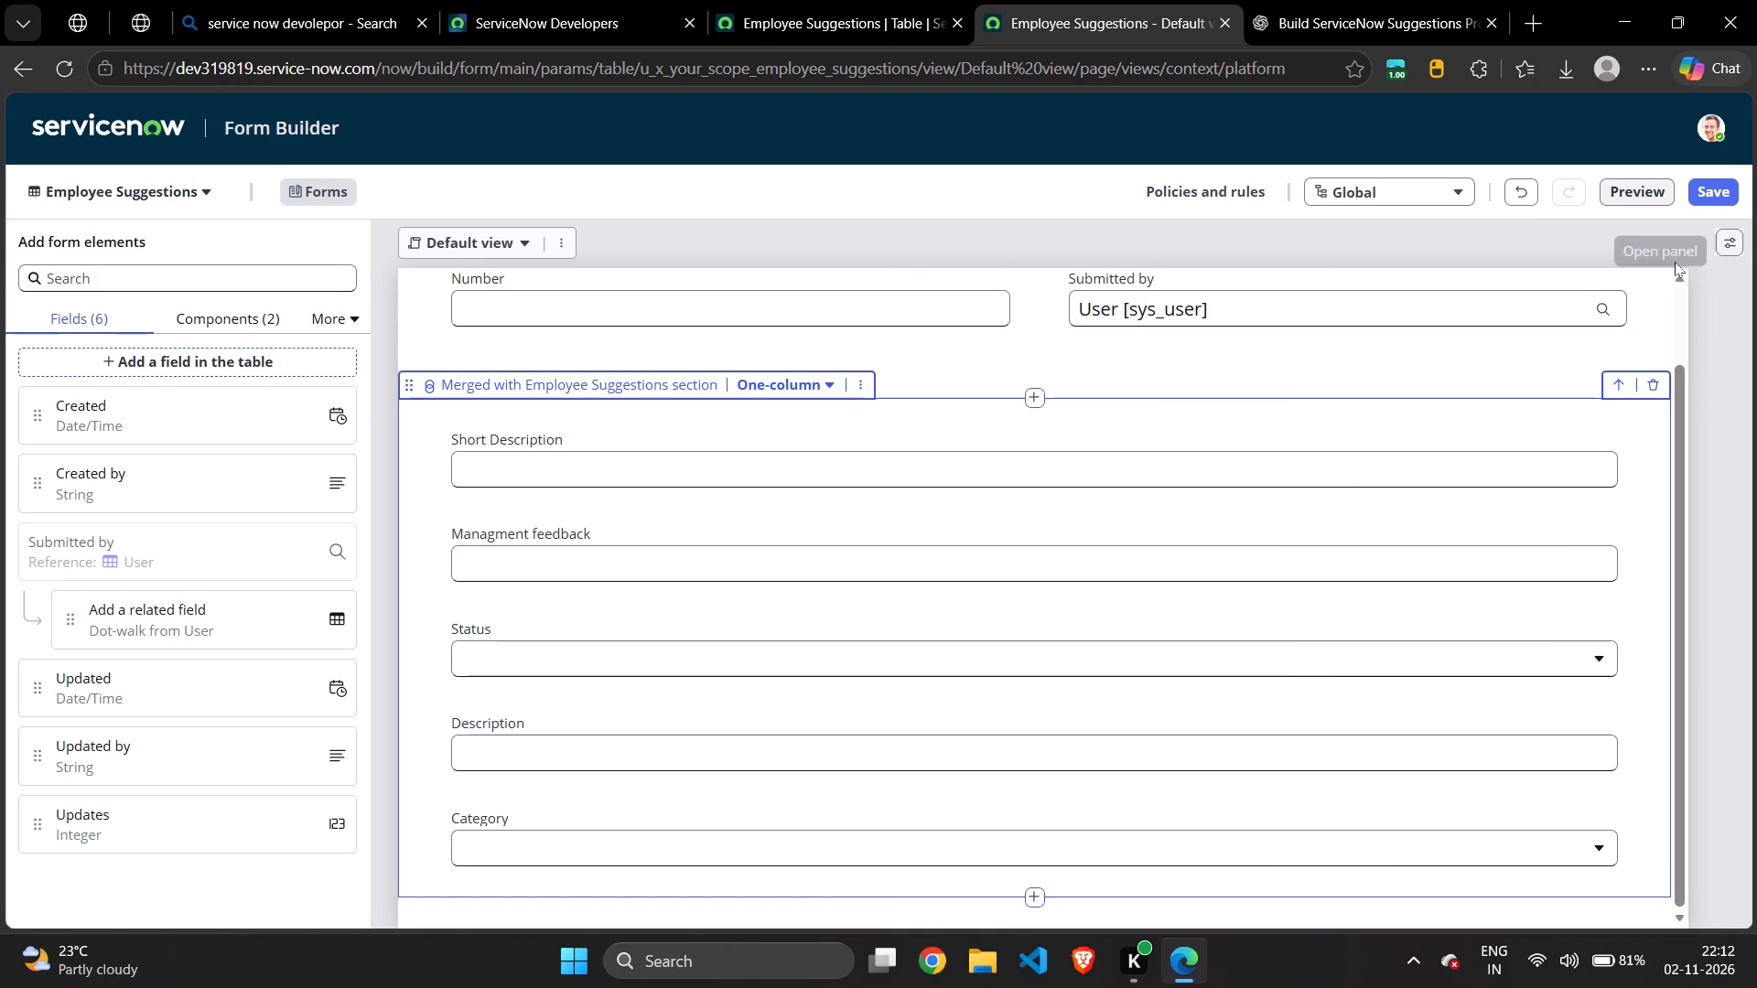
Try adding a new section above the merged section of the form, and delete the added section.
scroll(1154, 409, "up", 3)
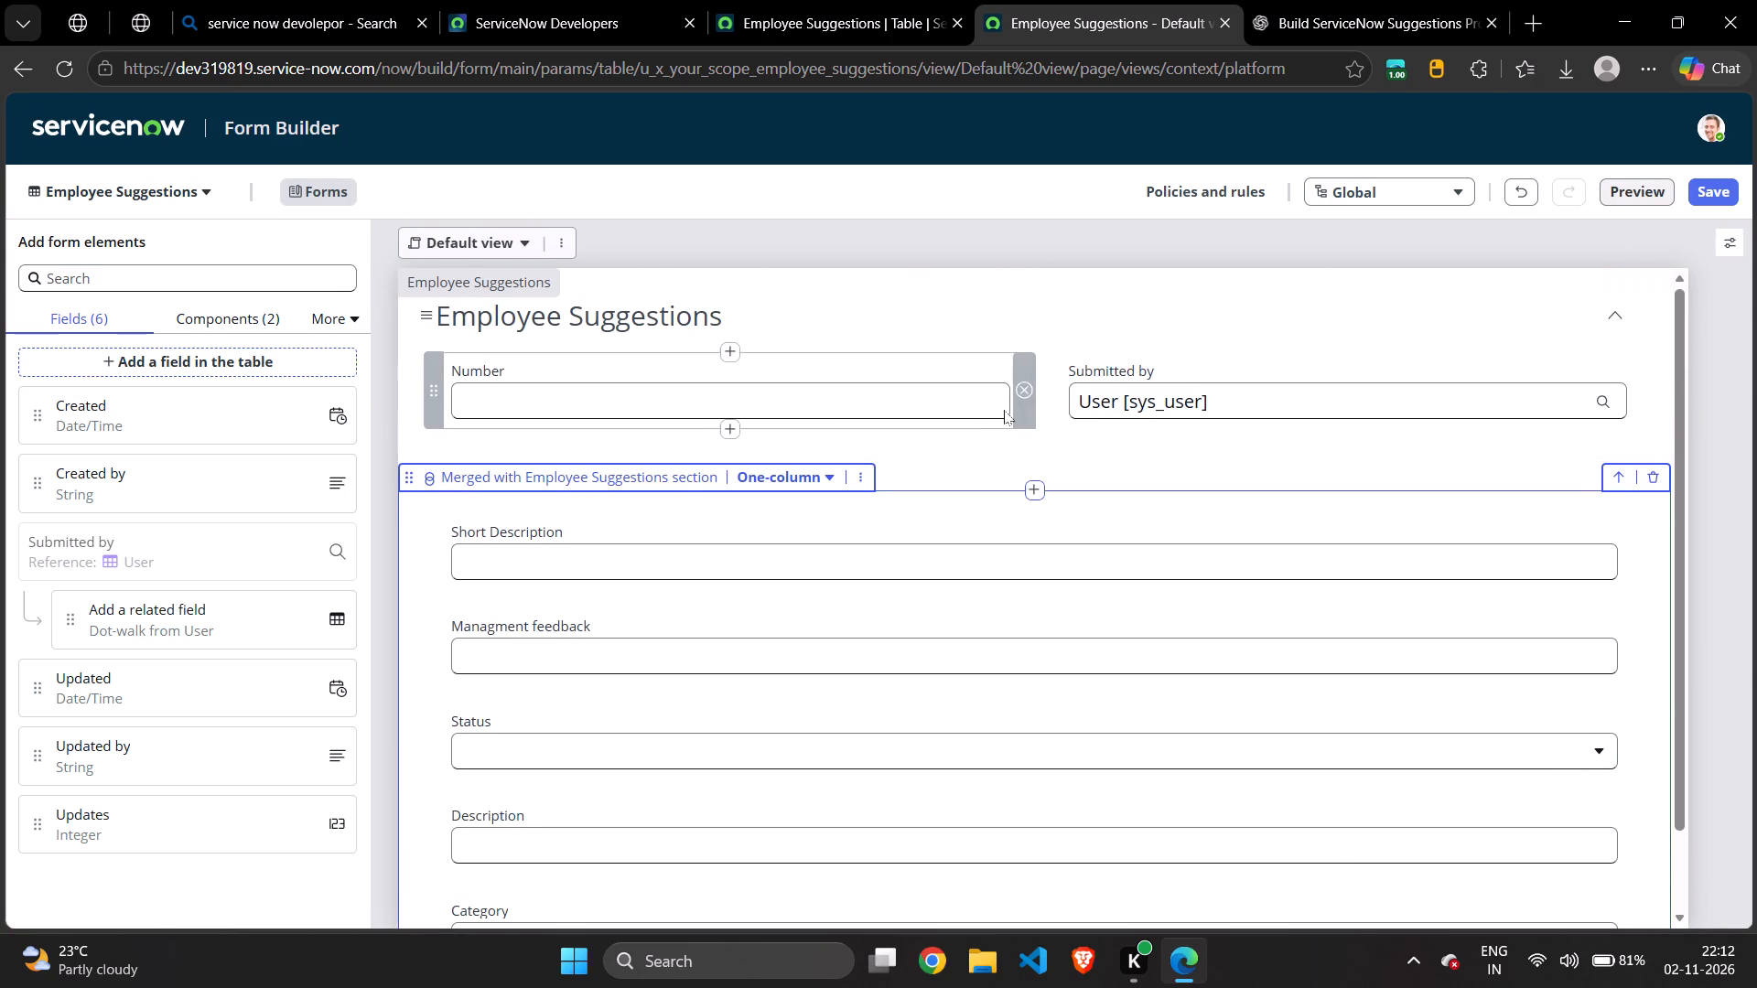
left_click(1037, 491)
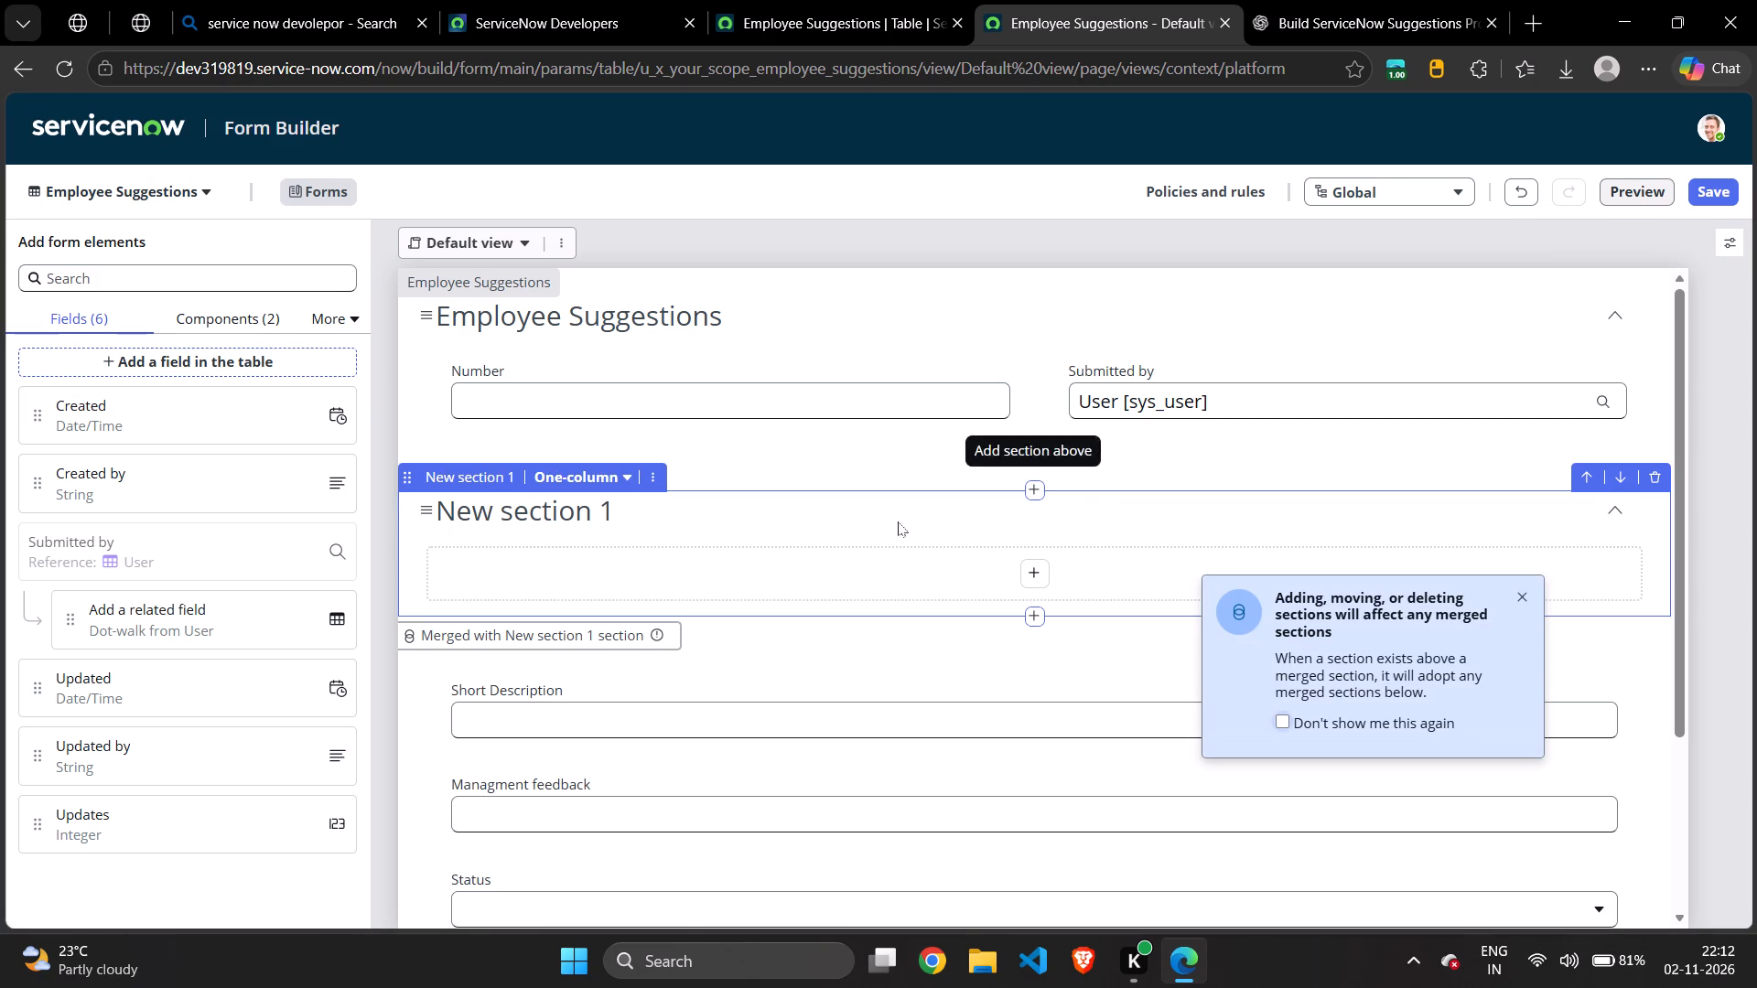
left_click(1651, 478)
Set the layout of the Employee Suggestions section containing Number and Submitted by to one column.
scroll(1027, 520, "down", 3)
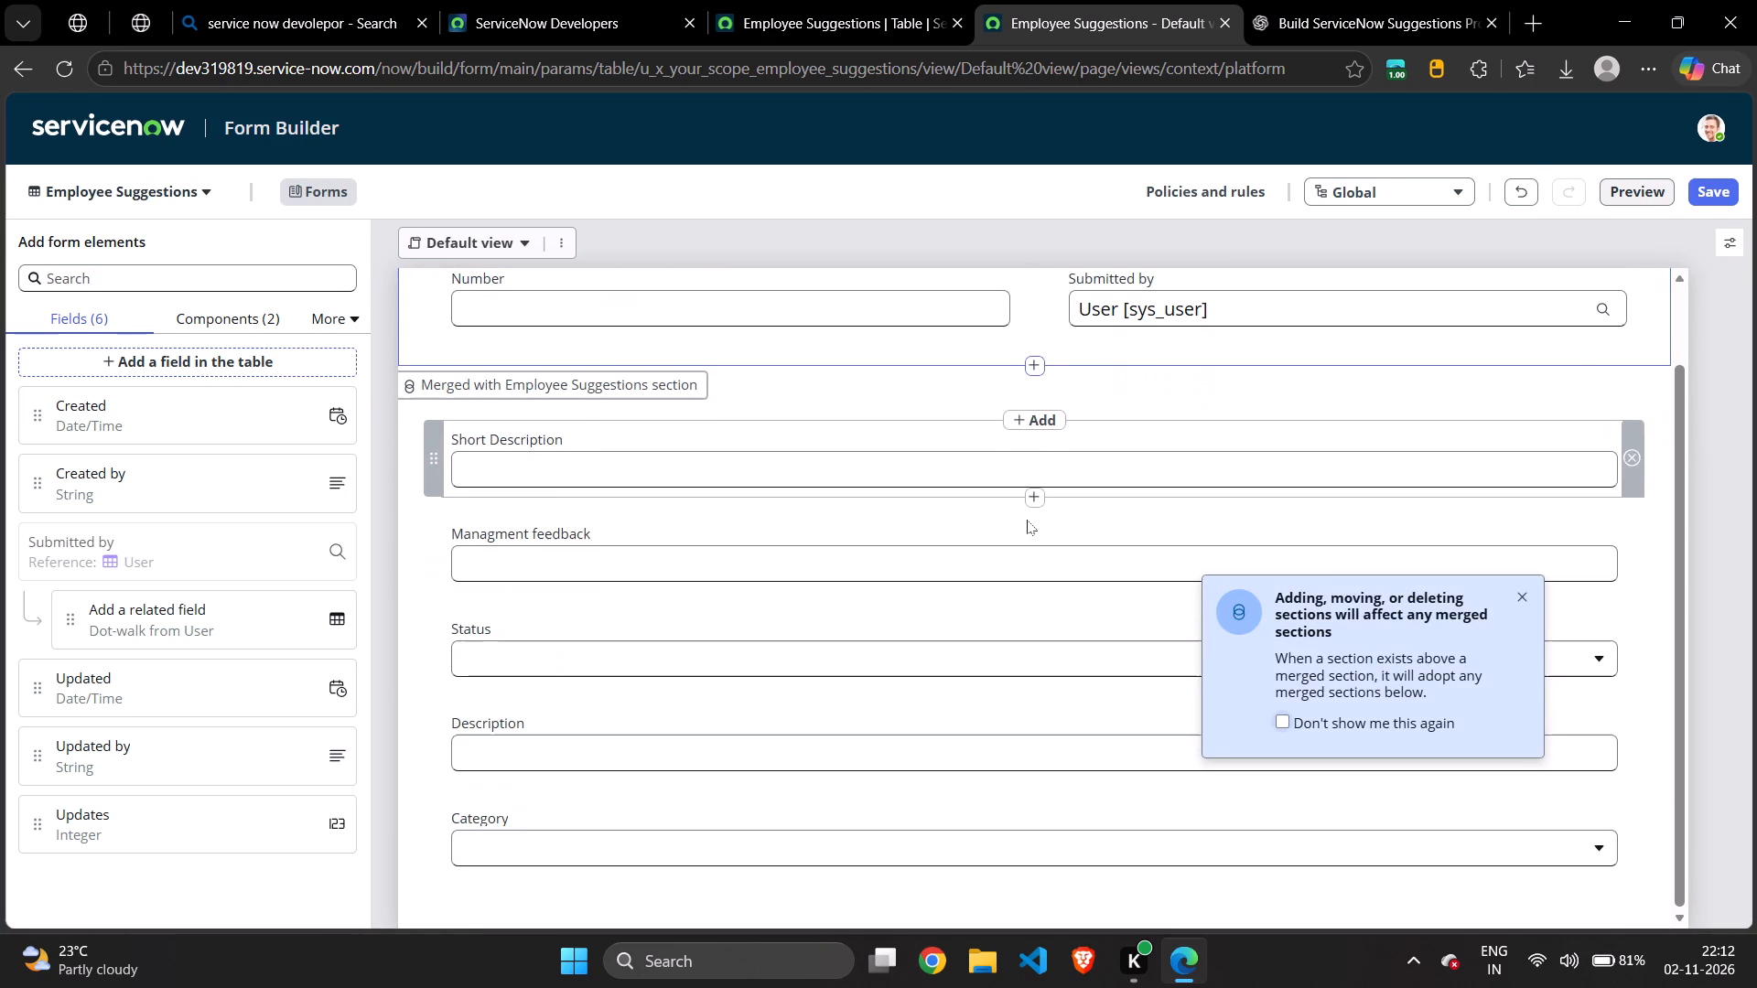
scroll(1027, 520, "down", 1)
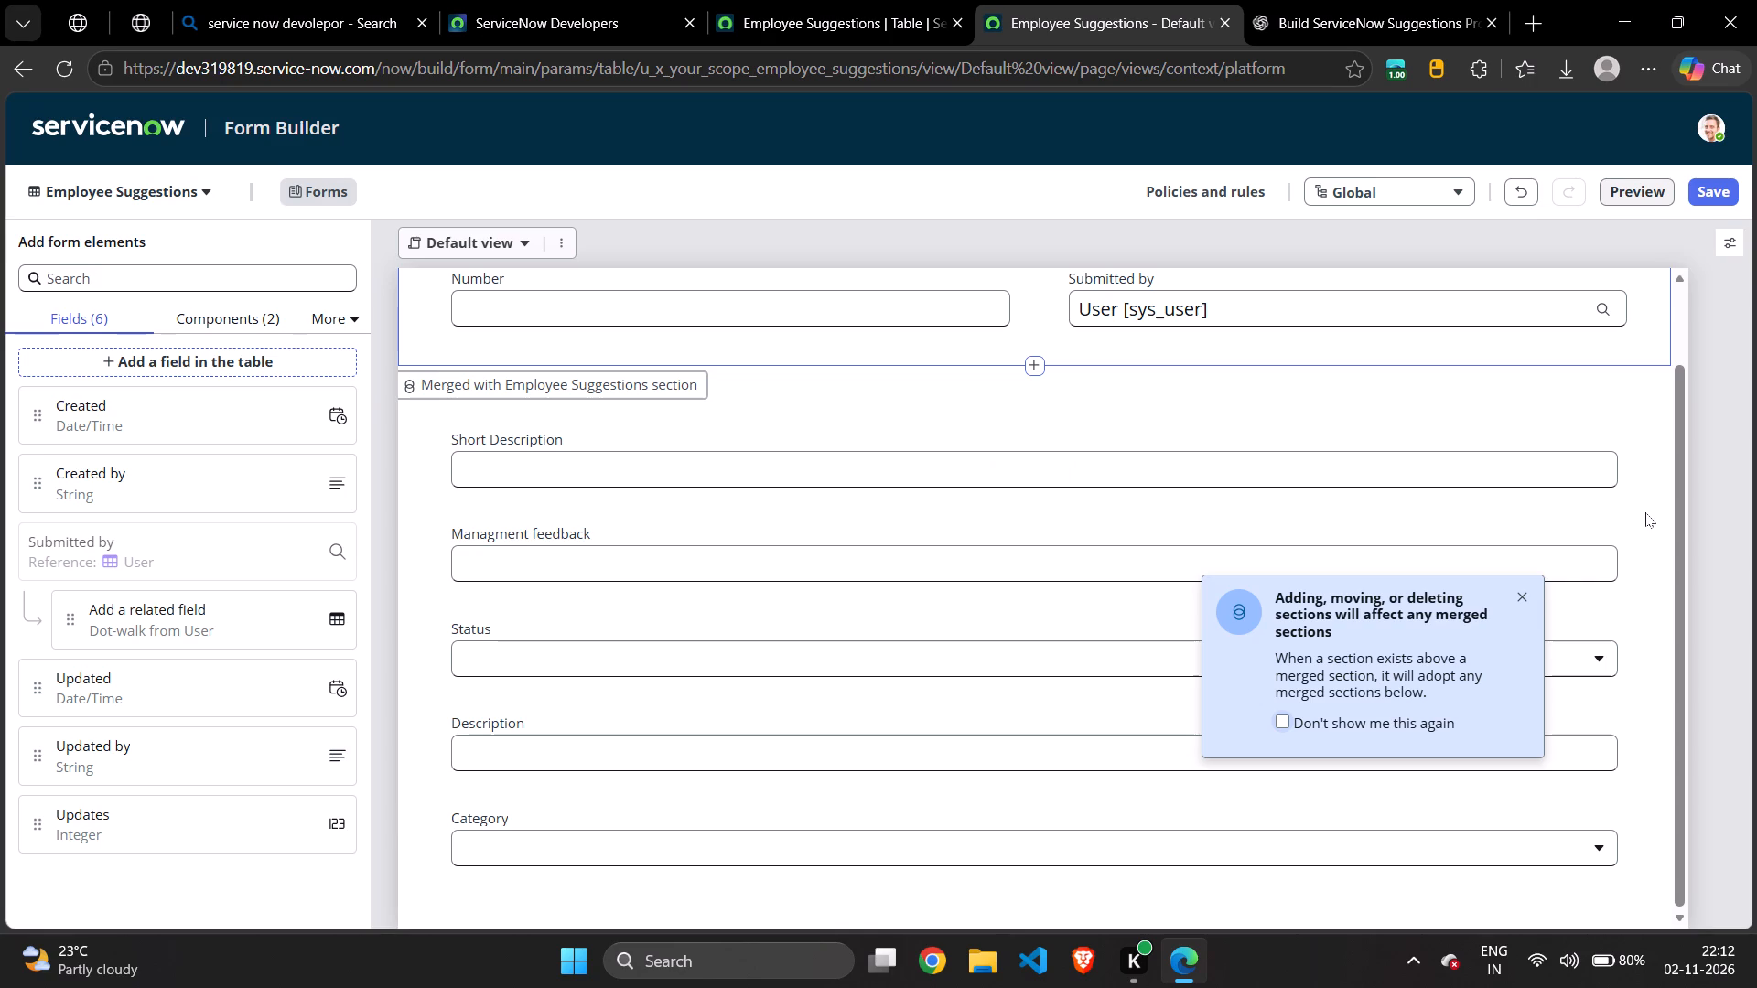
left_click(1735, 244)
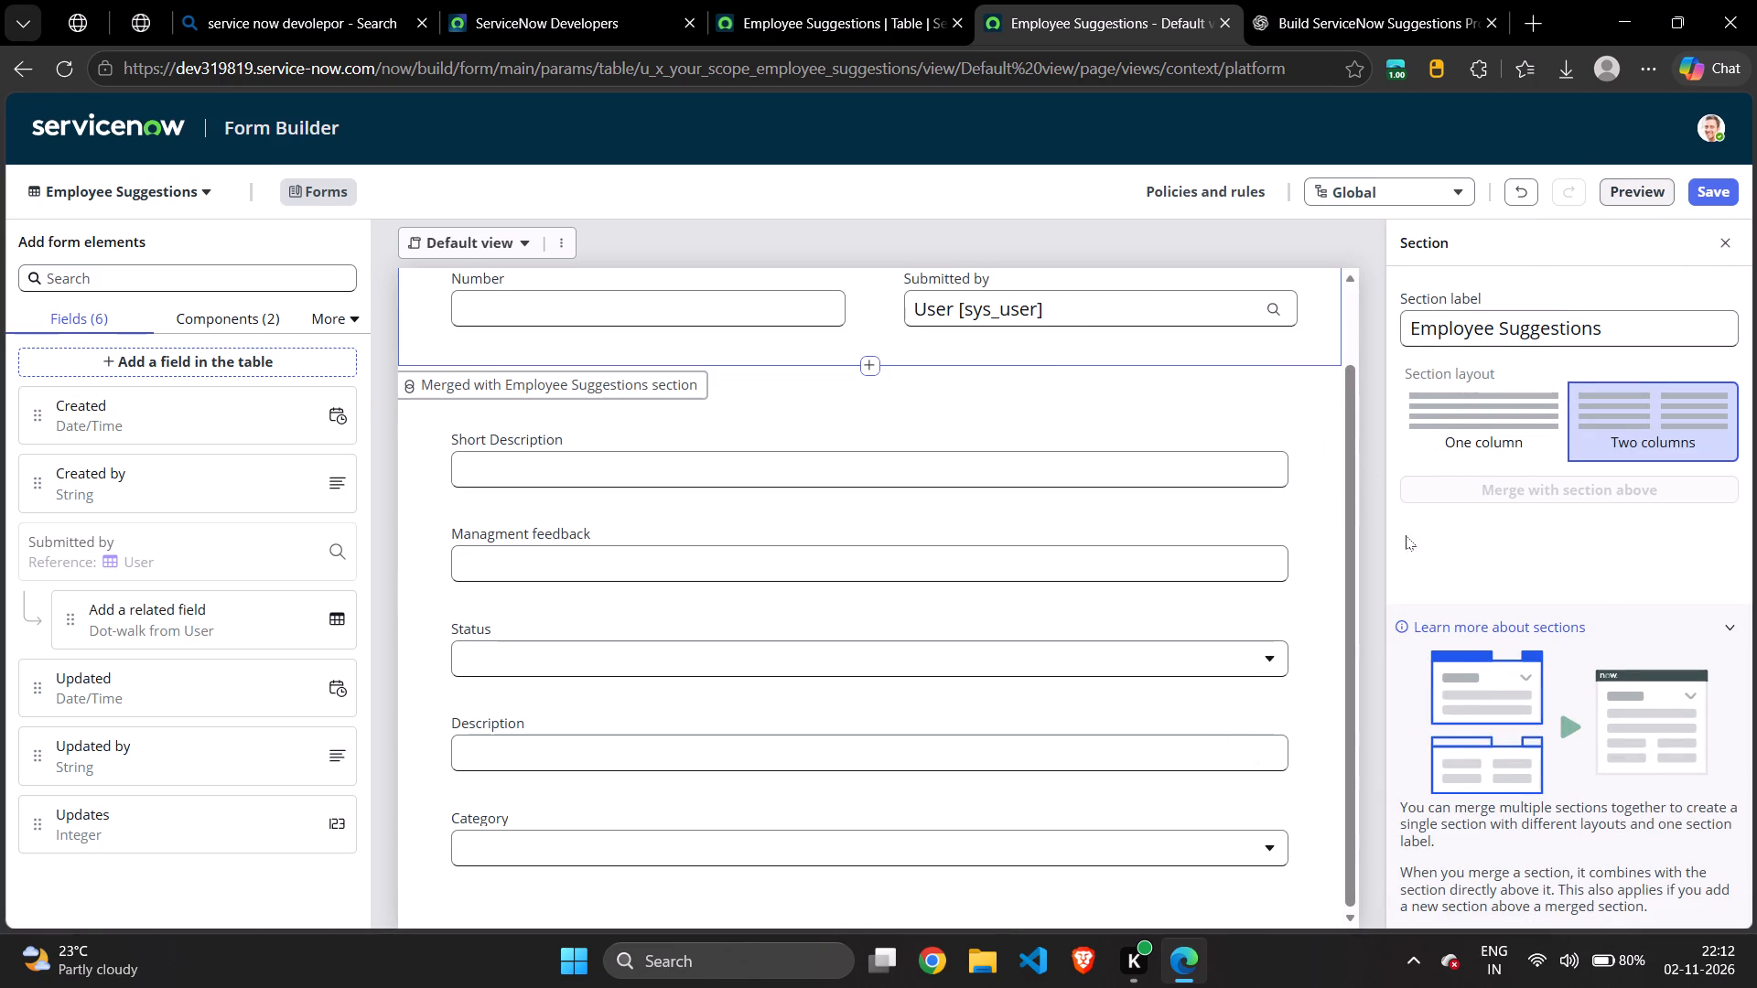
left_click(1497, 417)
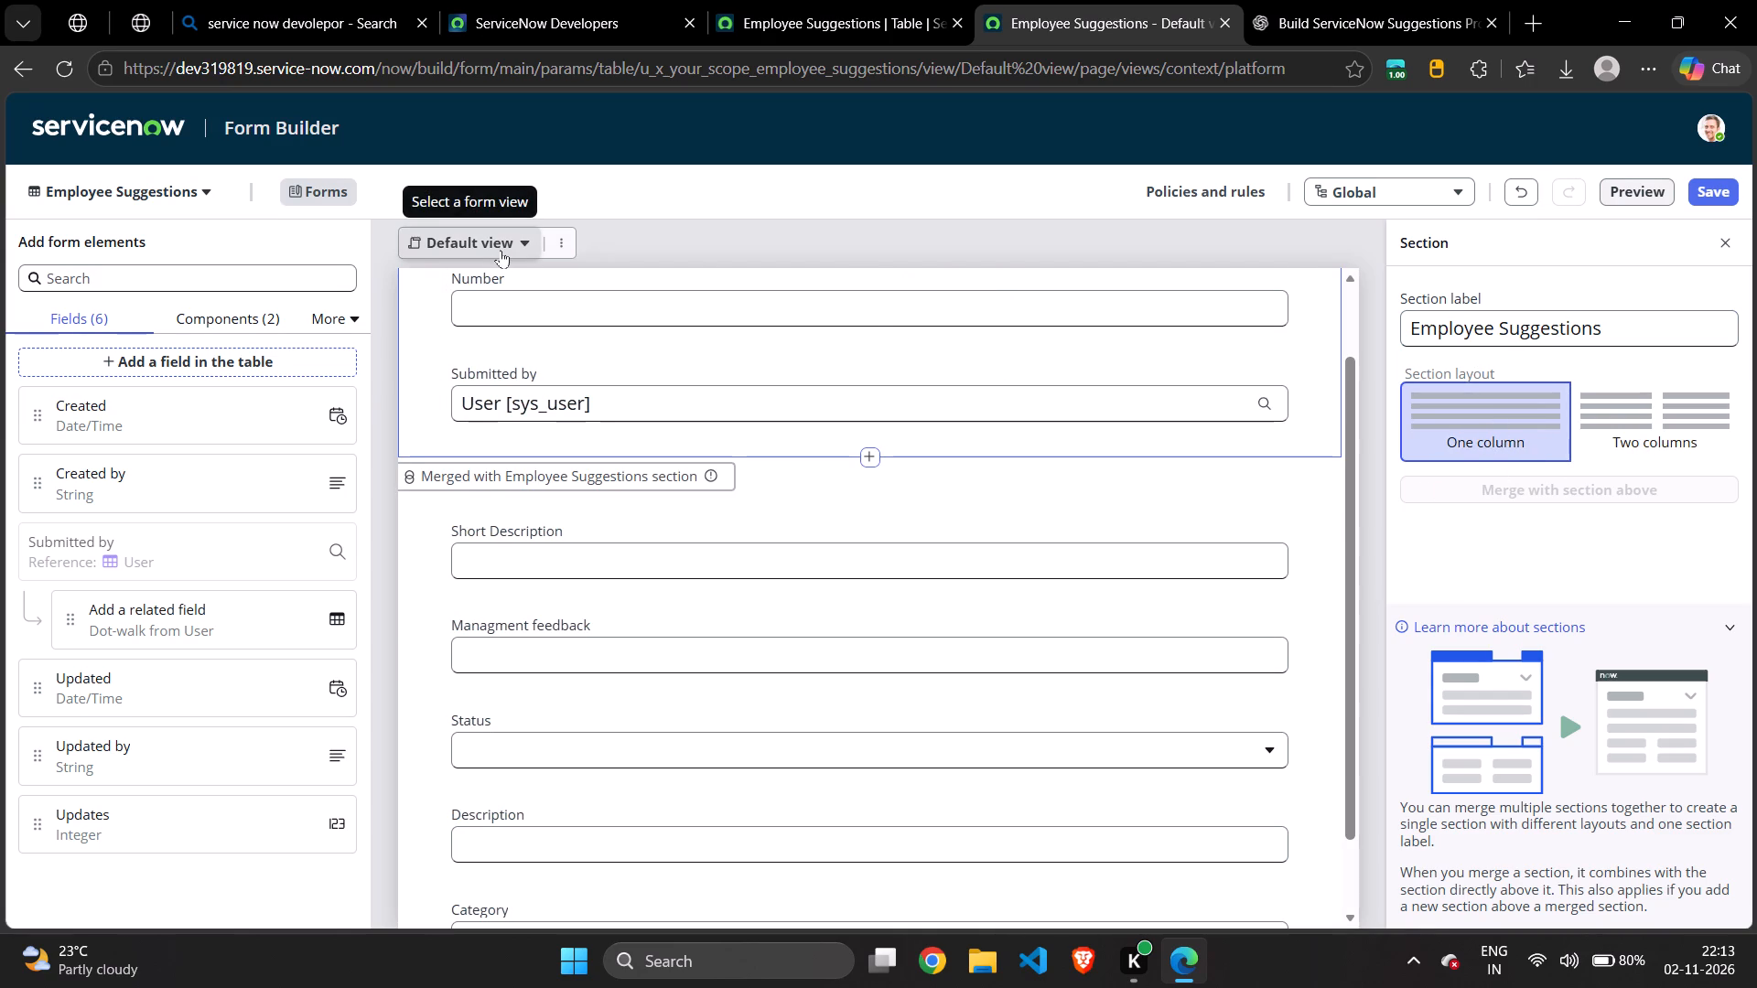
Start adding a new field to the Employee Suggestions table.
left_click(265, 367)
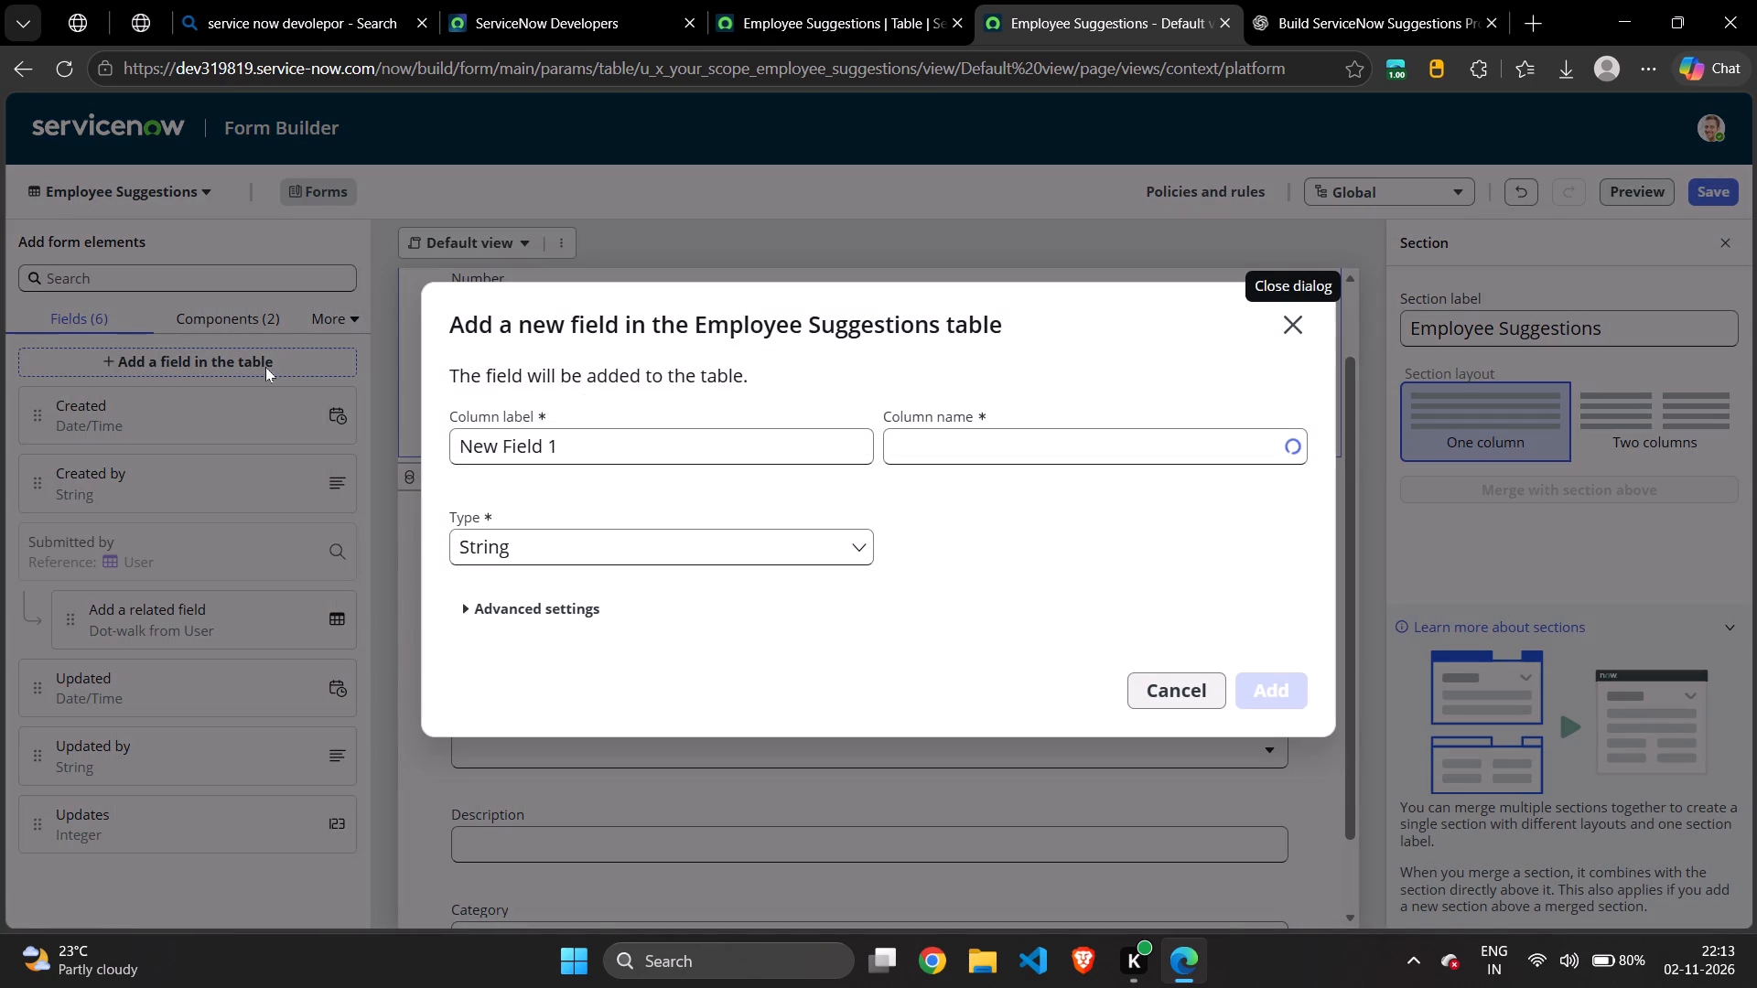
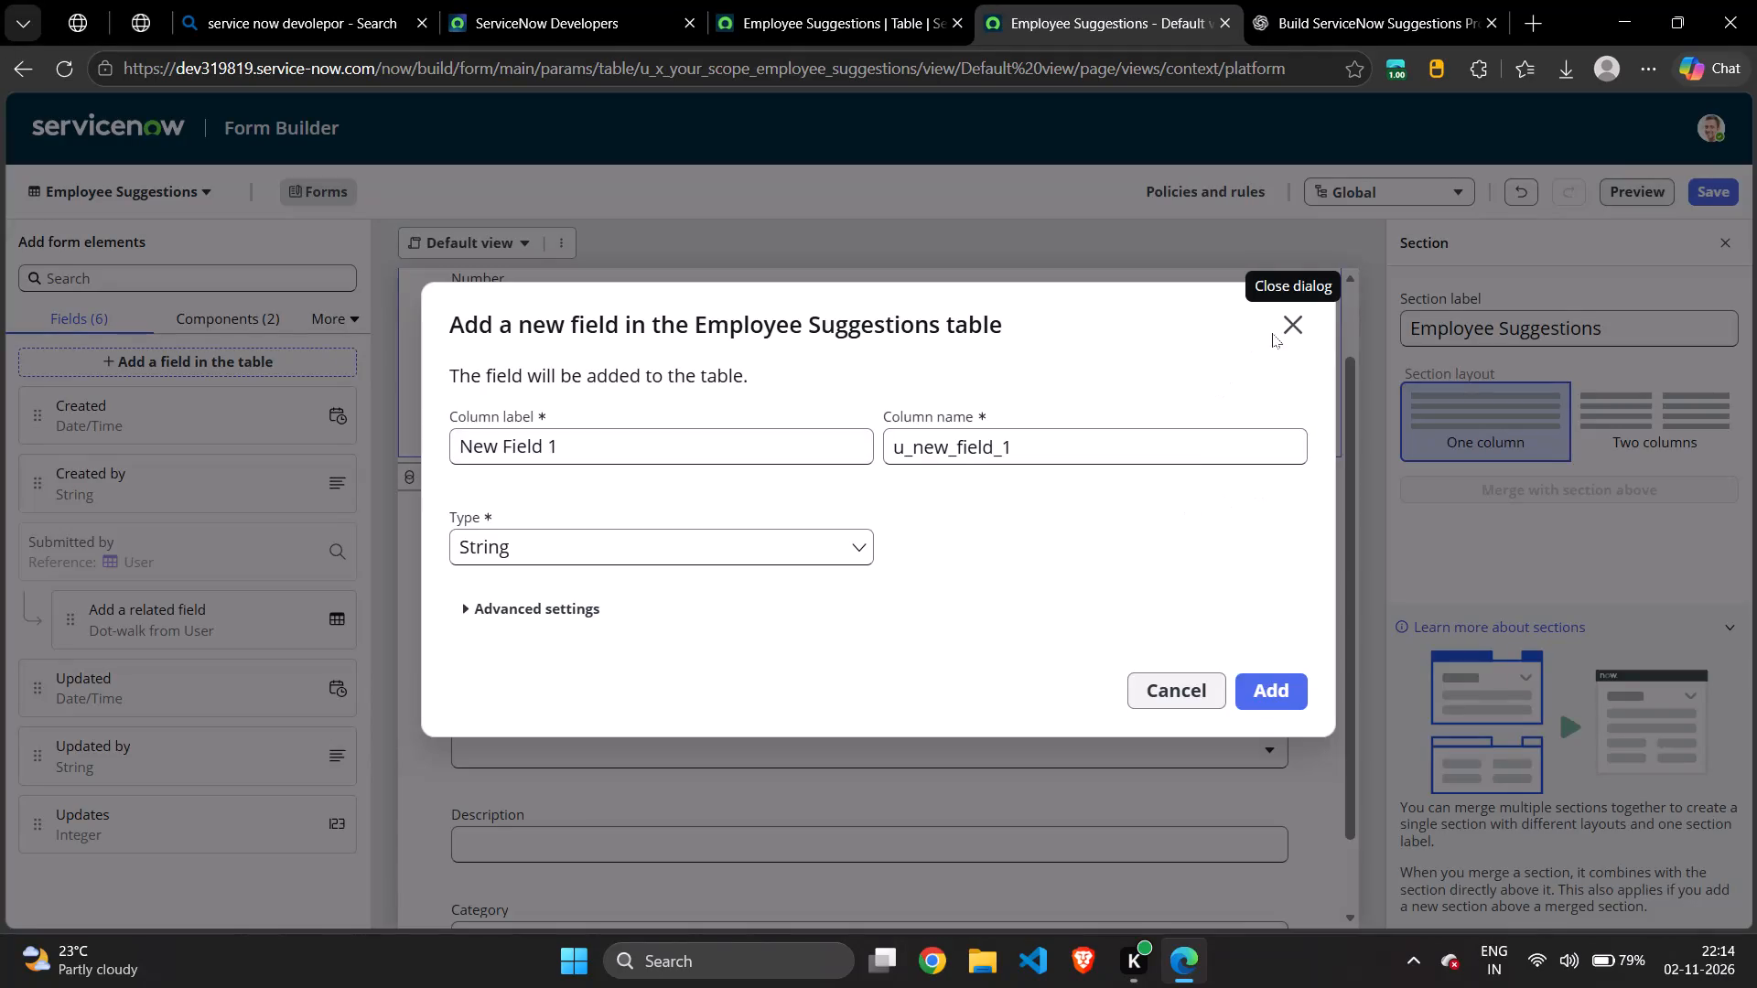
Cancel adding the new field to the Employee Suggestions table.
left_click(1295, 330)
Start a new field in the Employee Suggestions table and set its column label to Number.
scroll(1015, 603, "down", 2)
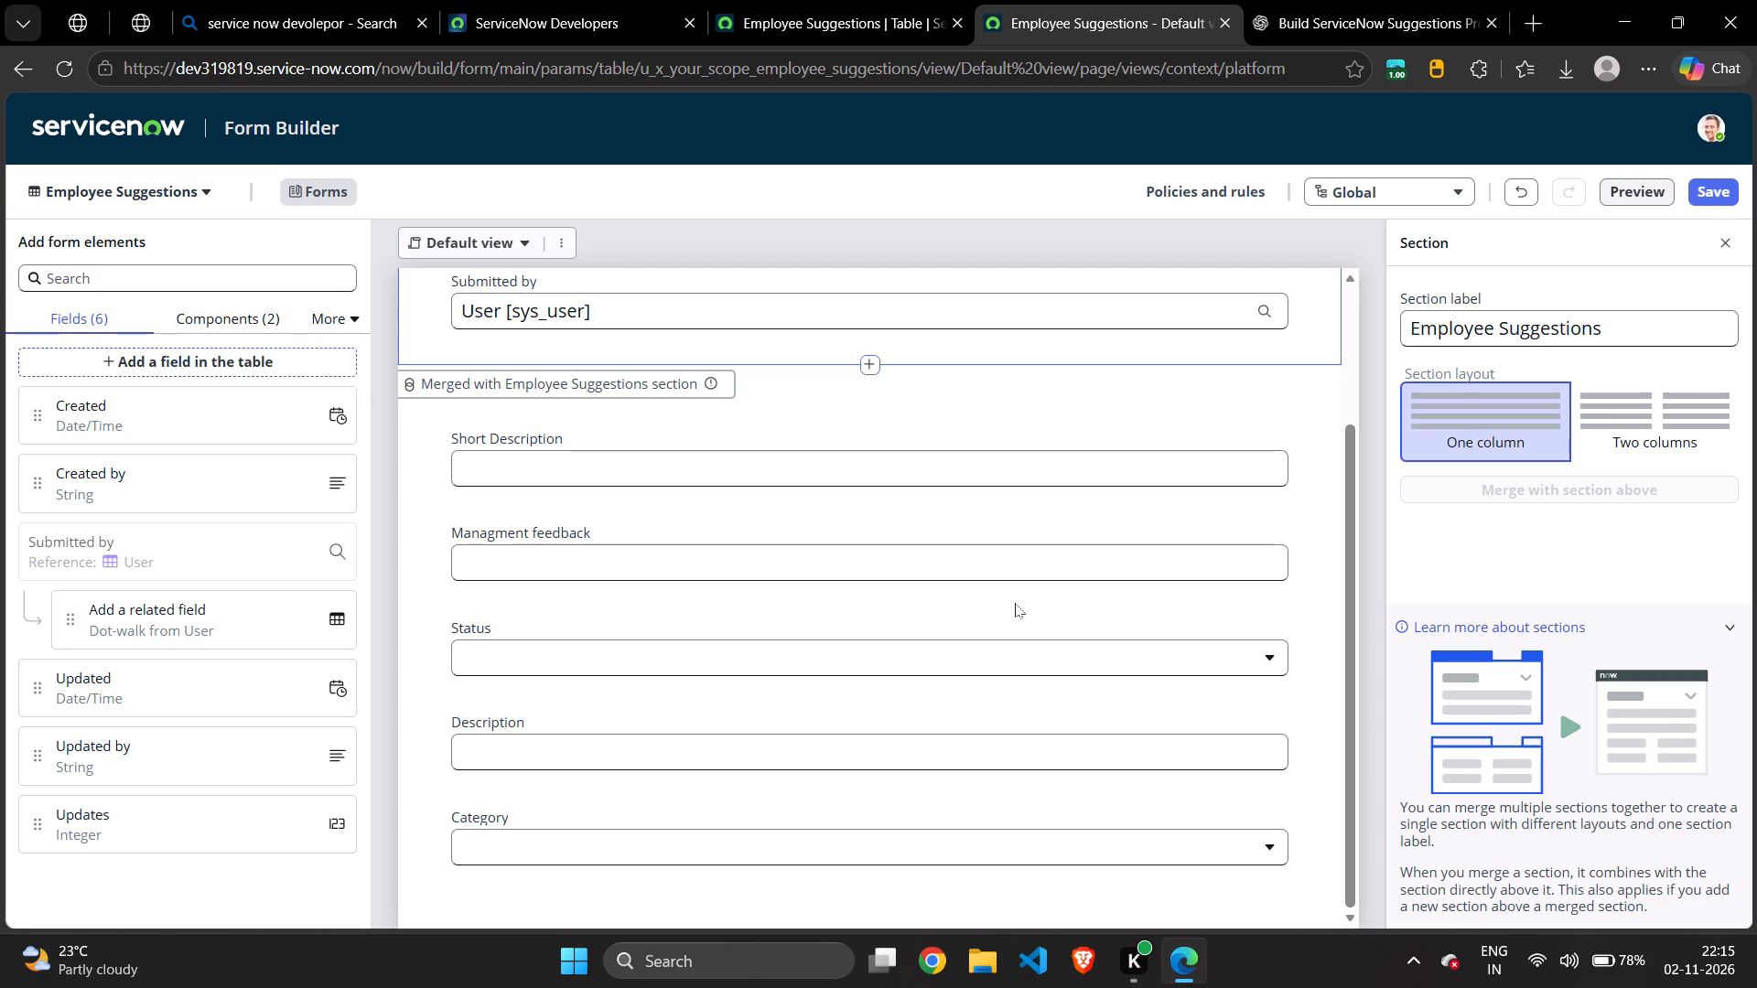
scroll(991, 596, "down", 2)
left_click(209, 363)
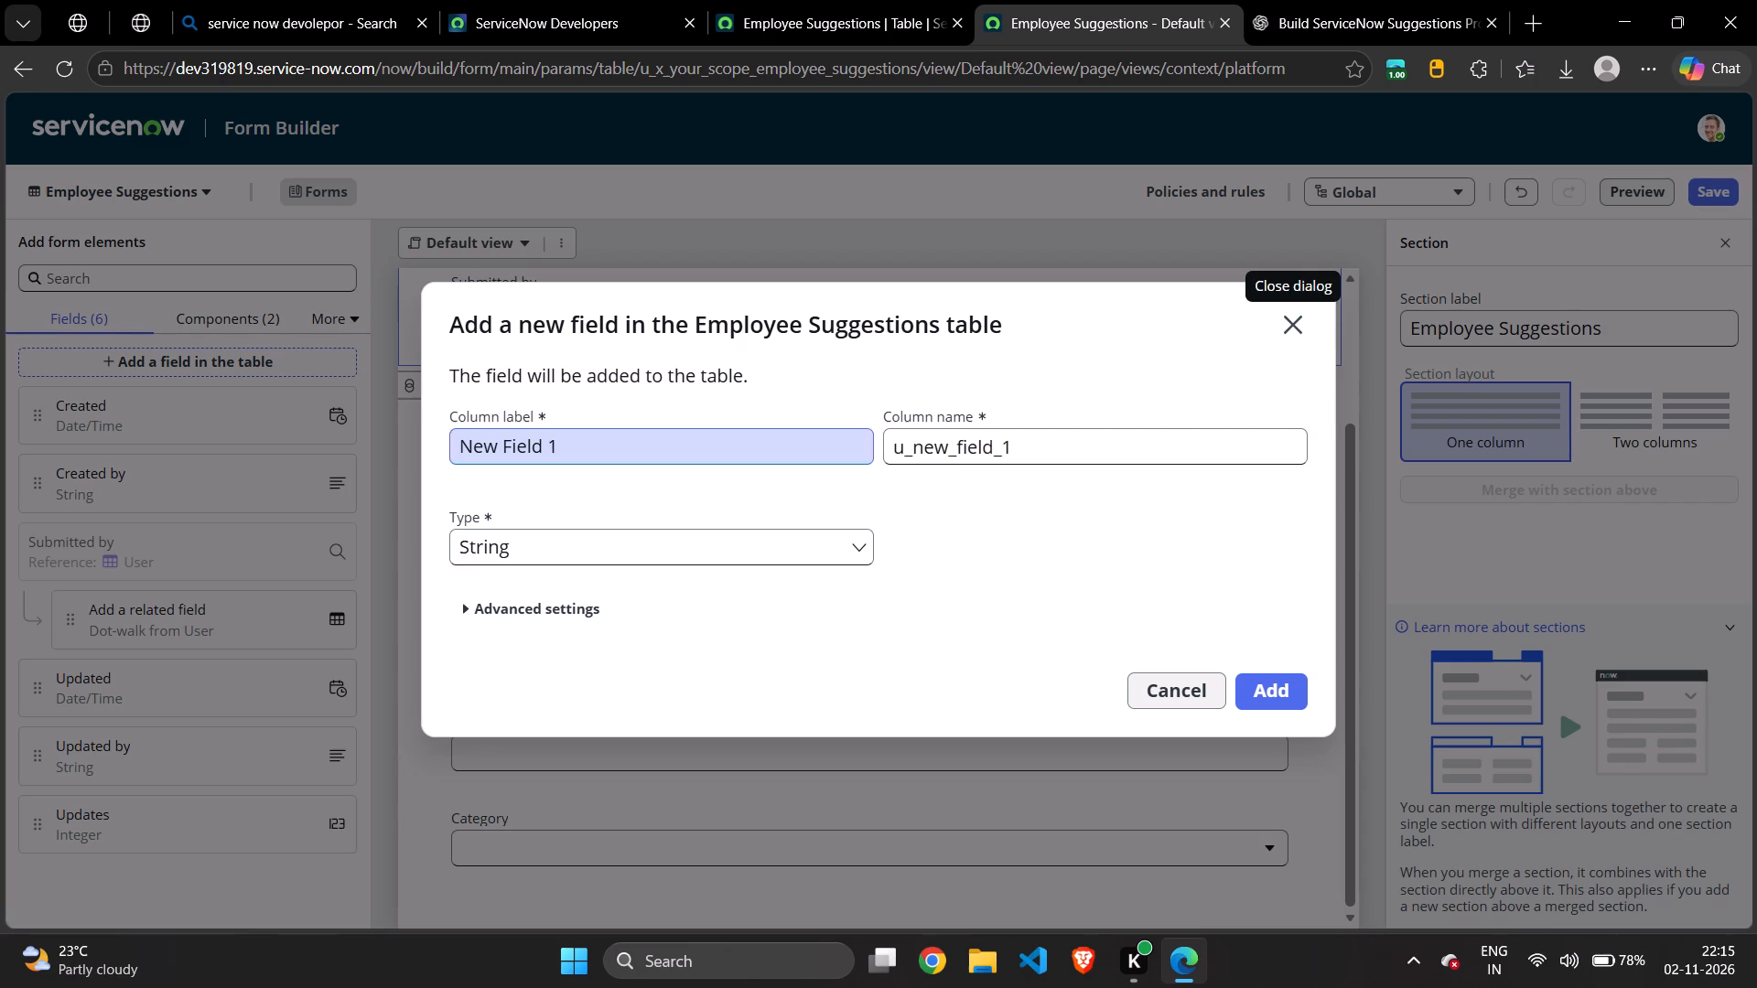
left_click(744, 444)
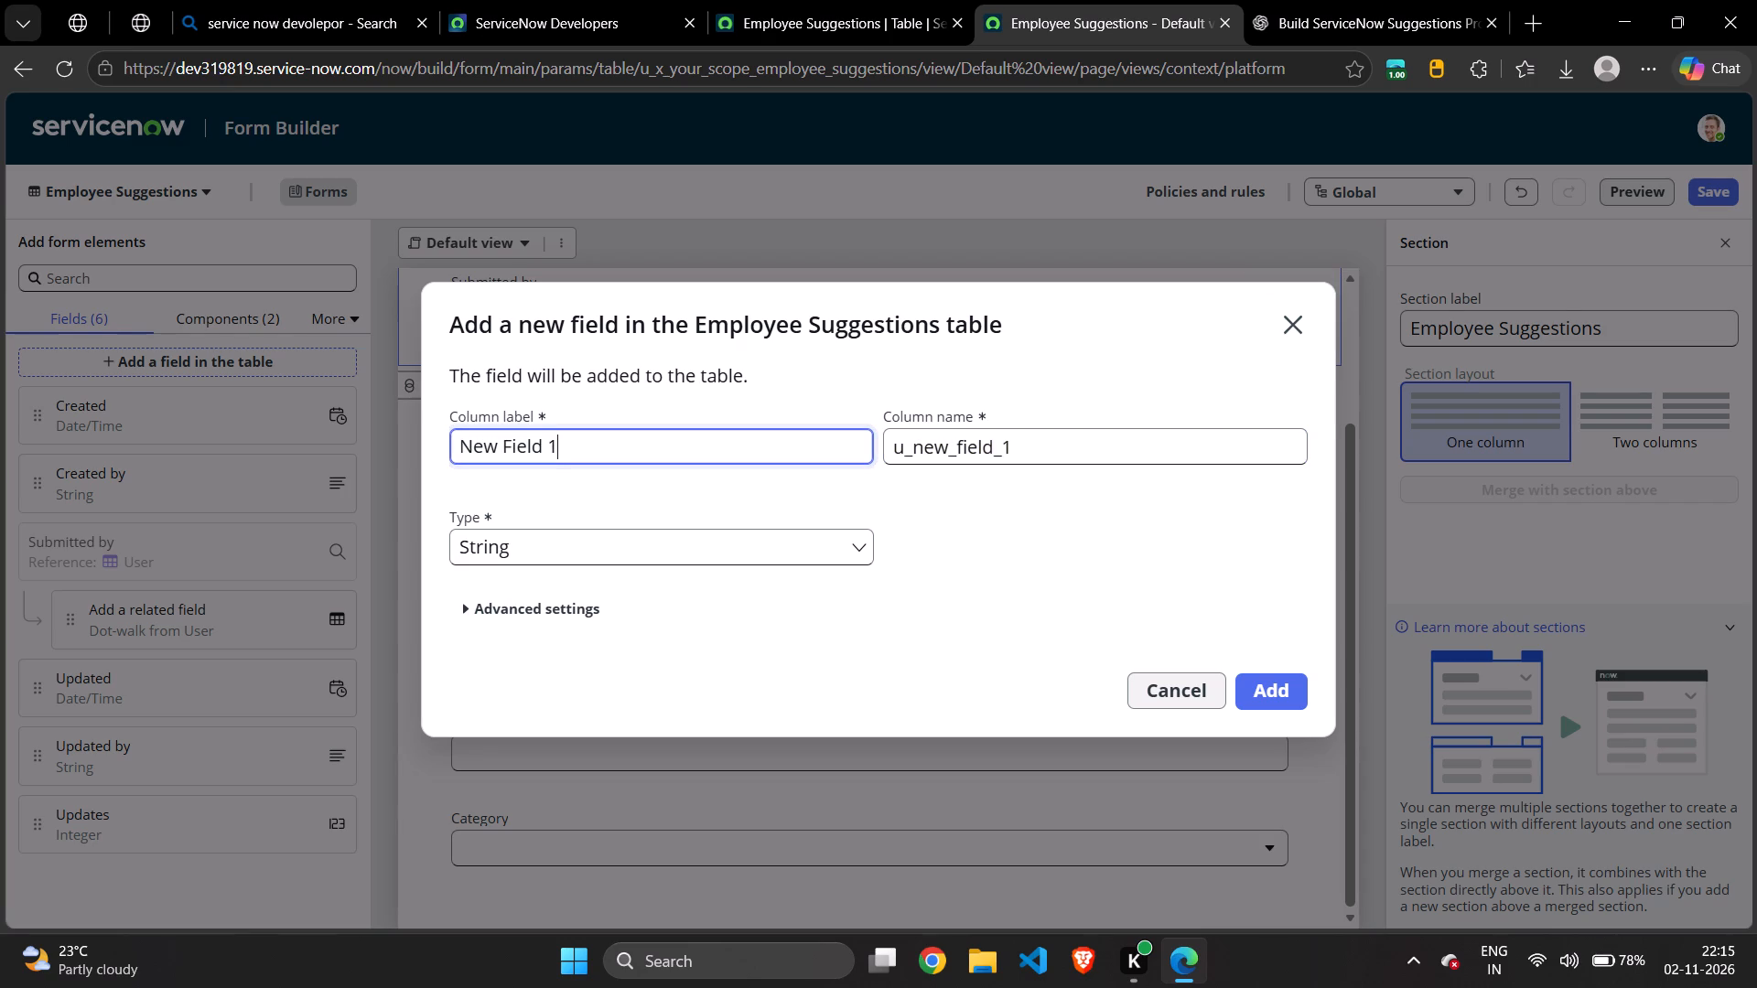
key("BackSpace")
key("BackSpace")
key("BackSpace")
key("BackSpace")
key("BackSpace")
key("BackSpace")
key("BackSpace")
key("BackSpace")
key("BackSpace")
key("BackSpace")
key("BackSpace")
key("BackSpace")
key("BackSpace")
key("BackSpace")
key("BackSpace")
key("BackSpace")
key("BackSpace")
key("BackSpace")
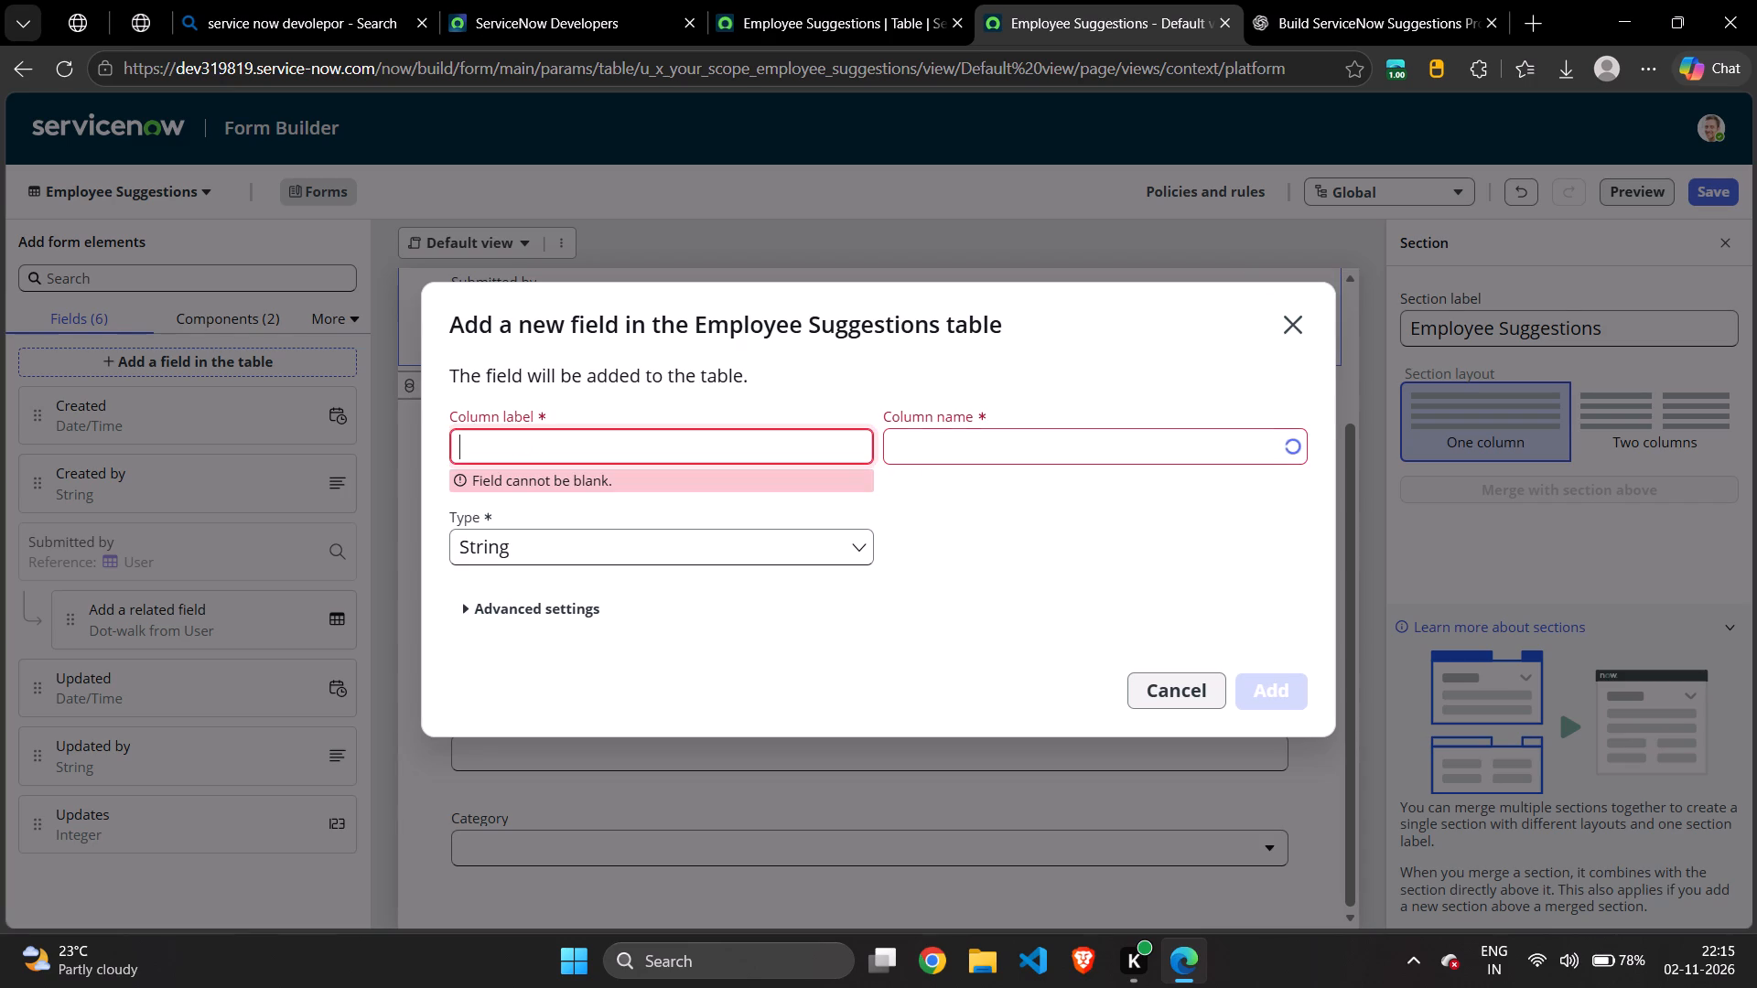
key("n")
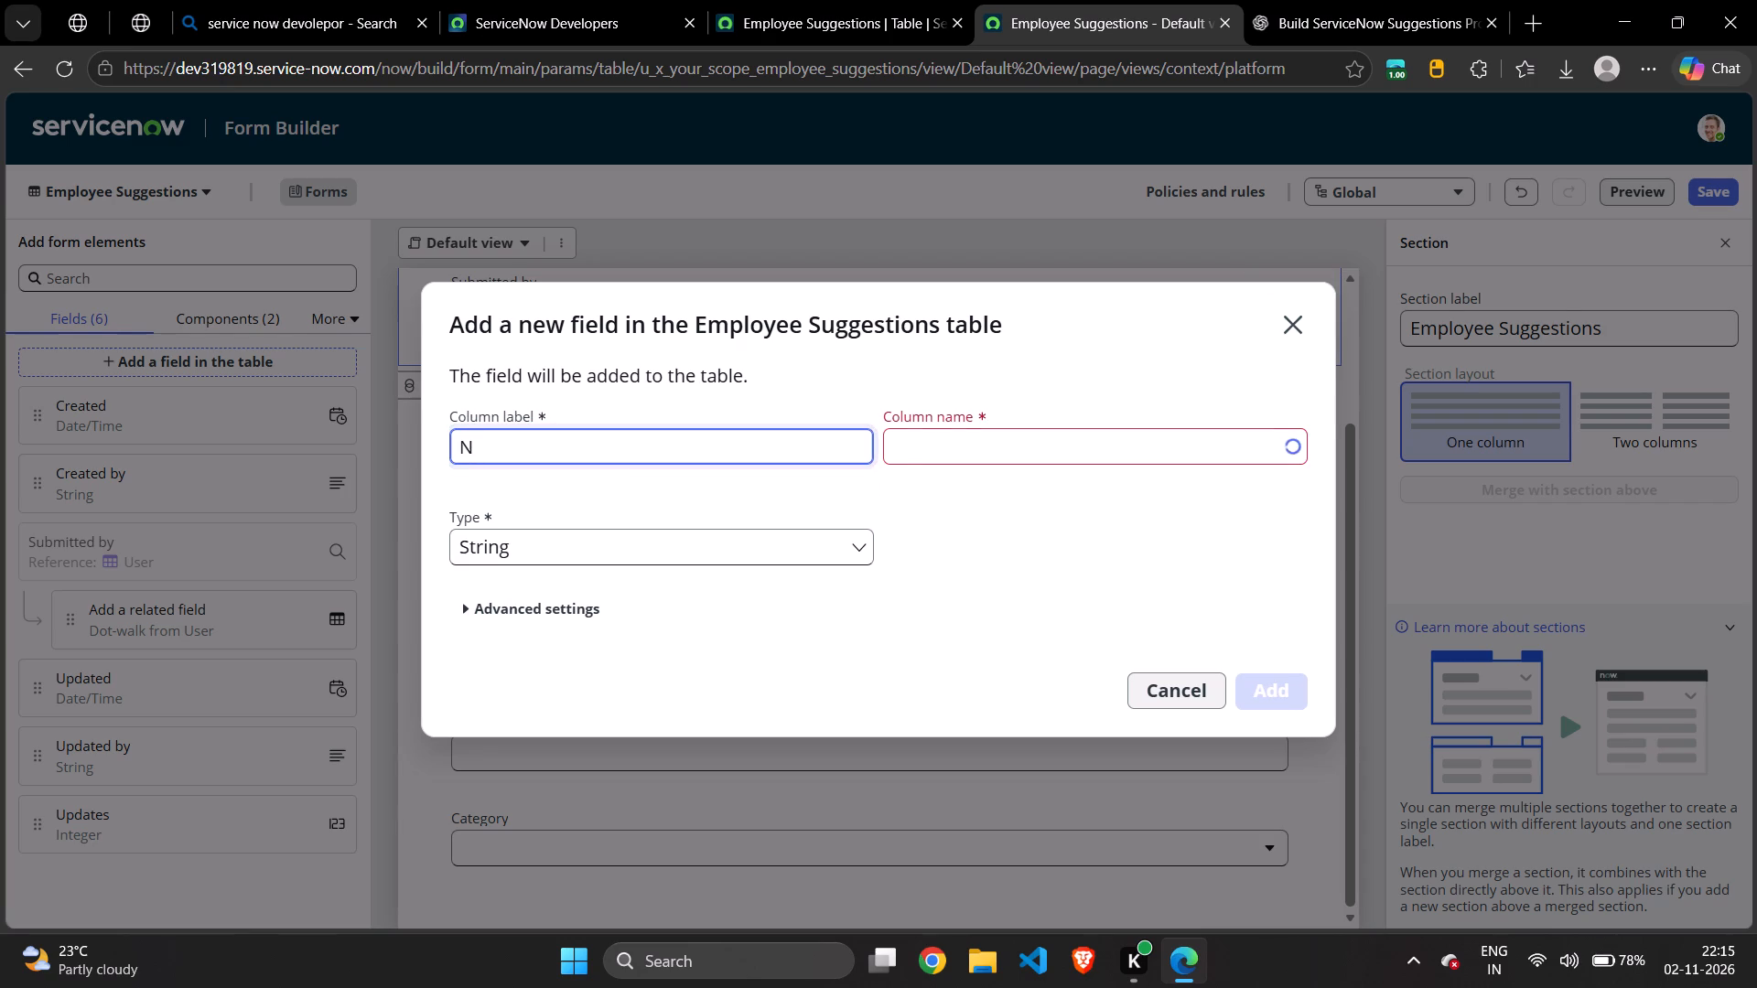
type("umber")
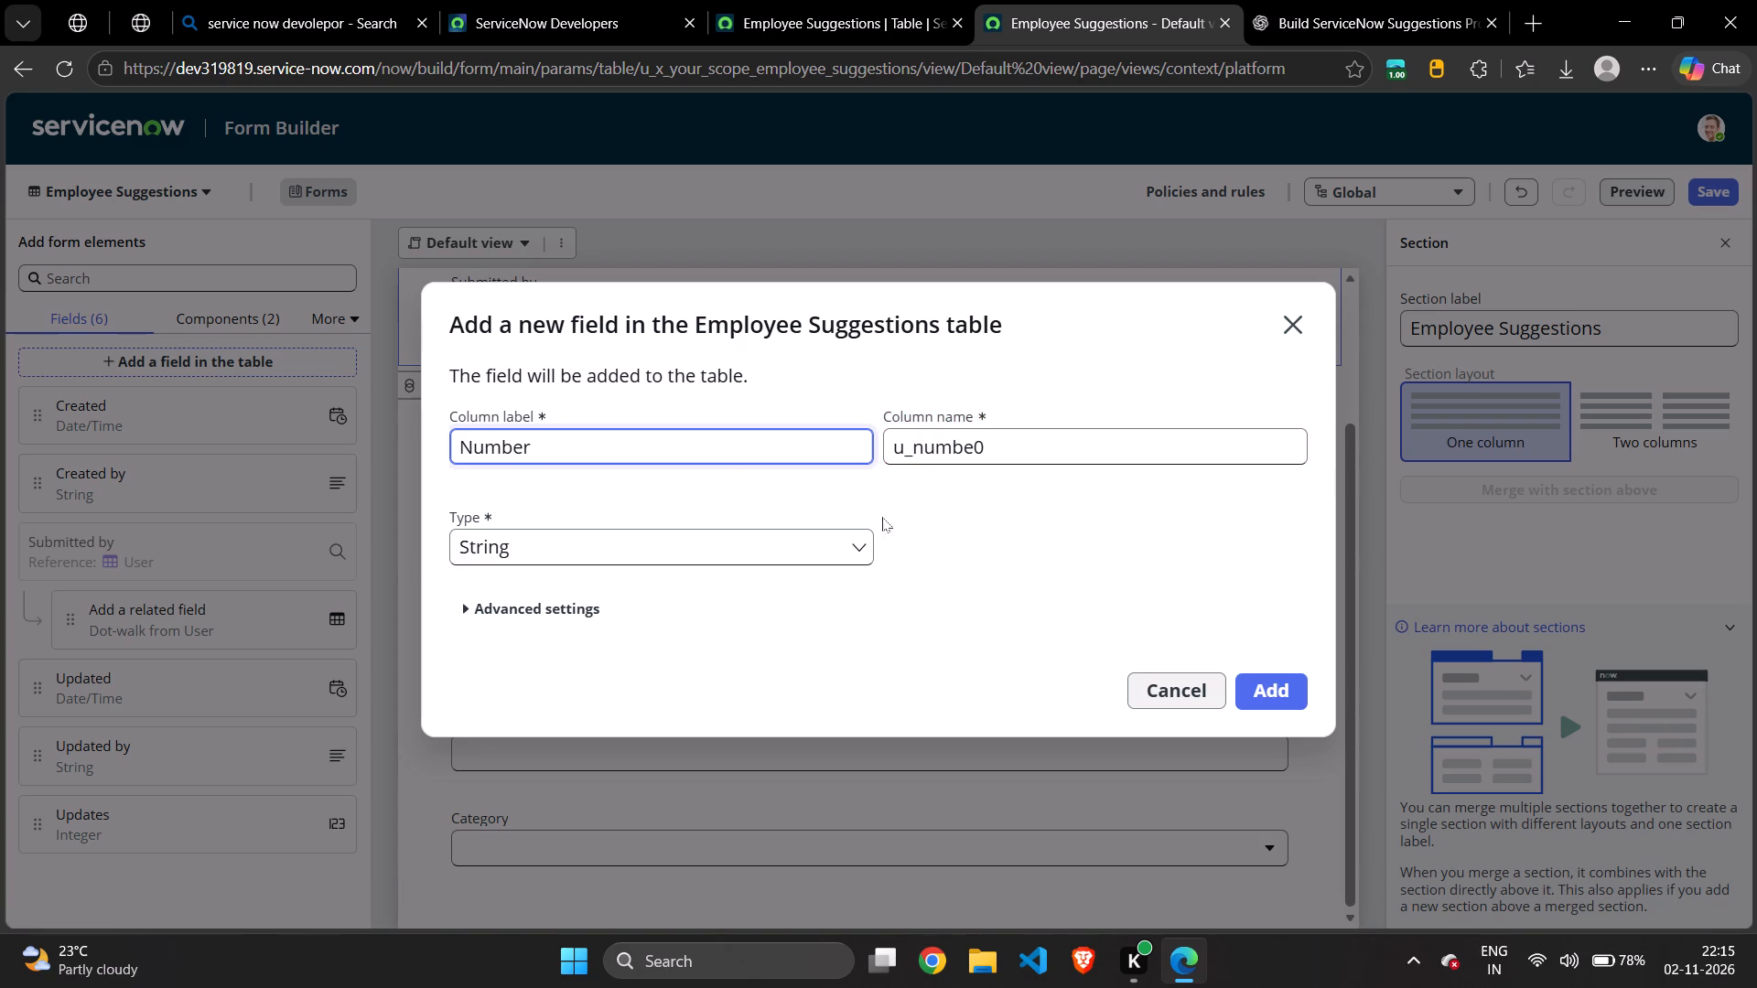
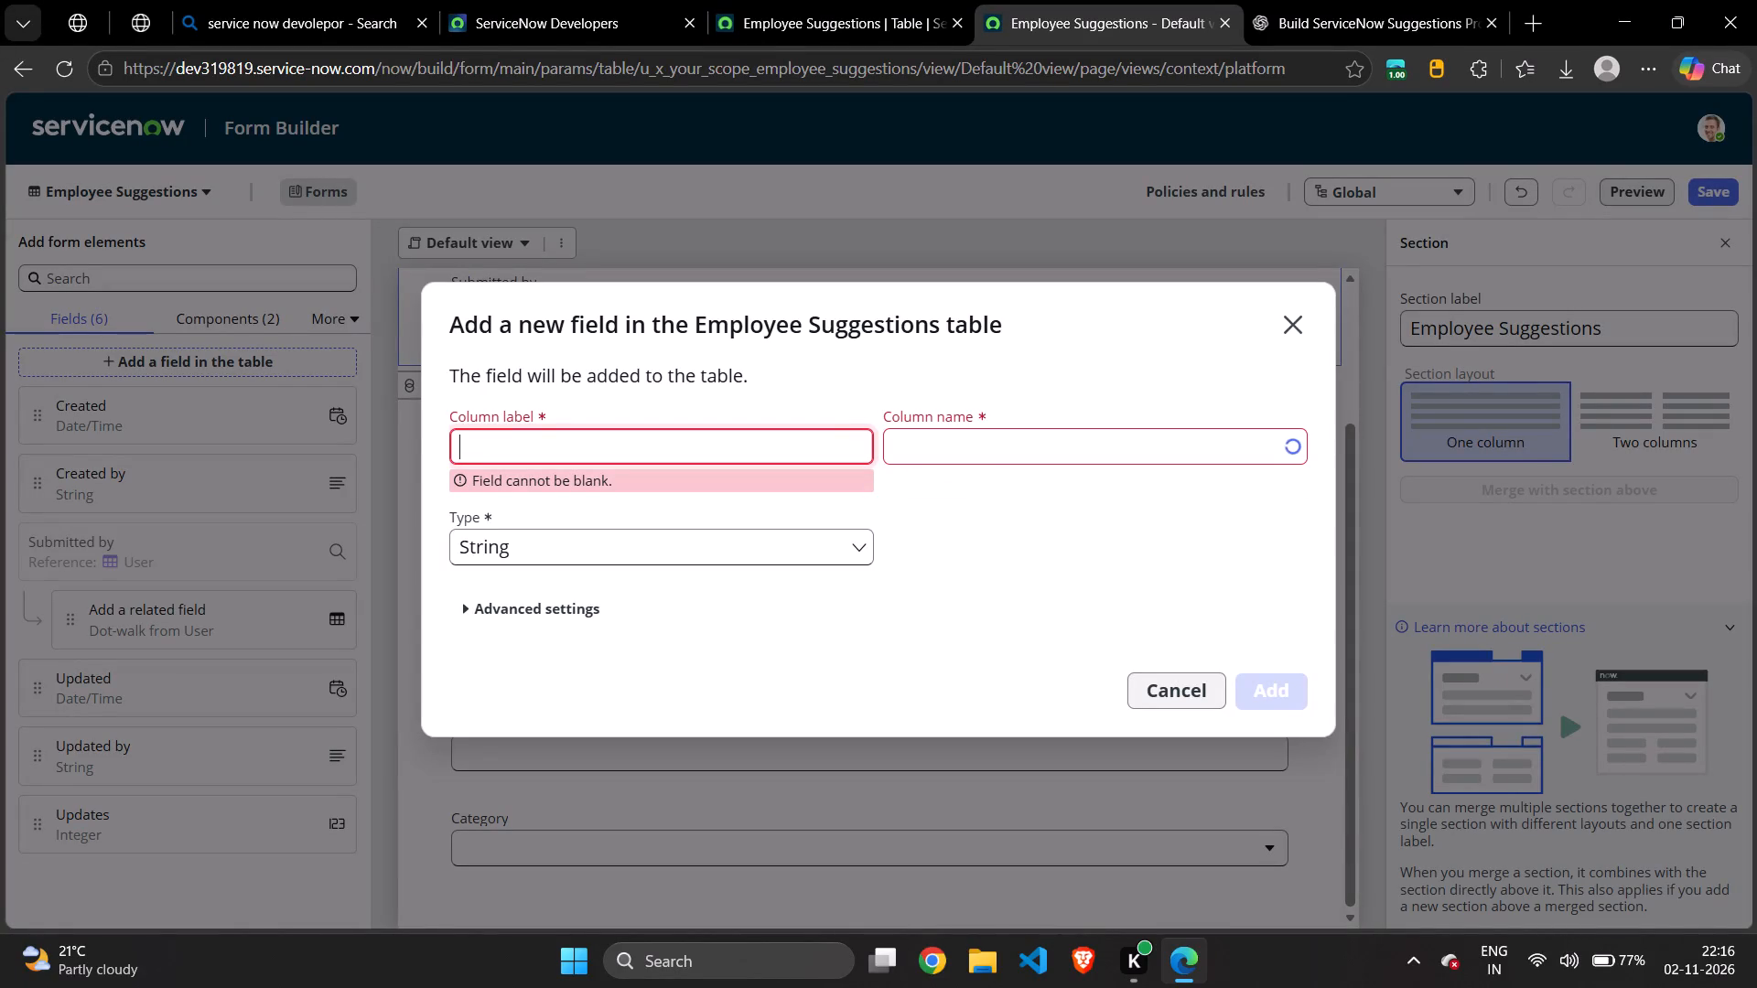
Add a new Integer field with the column label Updates to the Employee Suggestions table and finish adding fields.
key("u")
type("pdates")
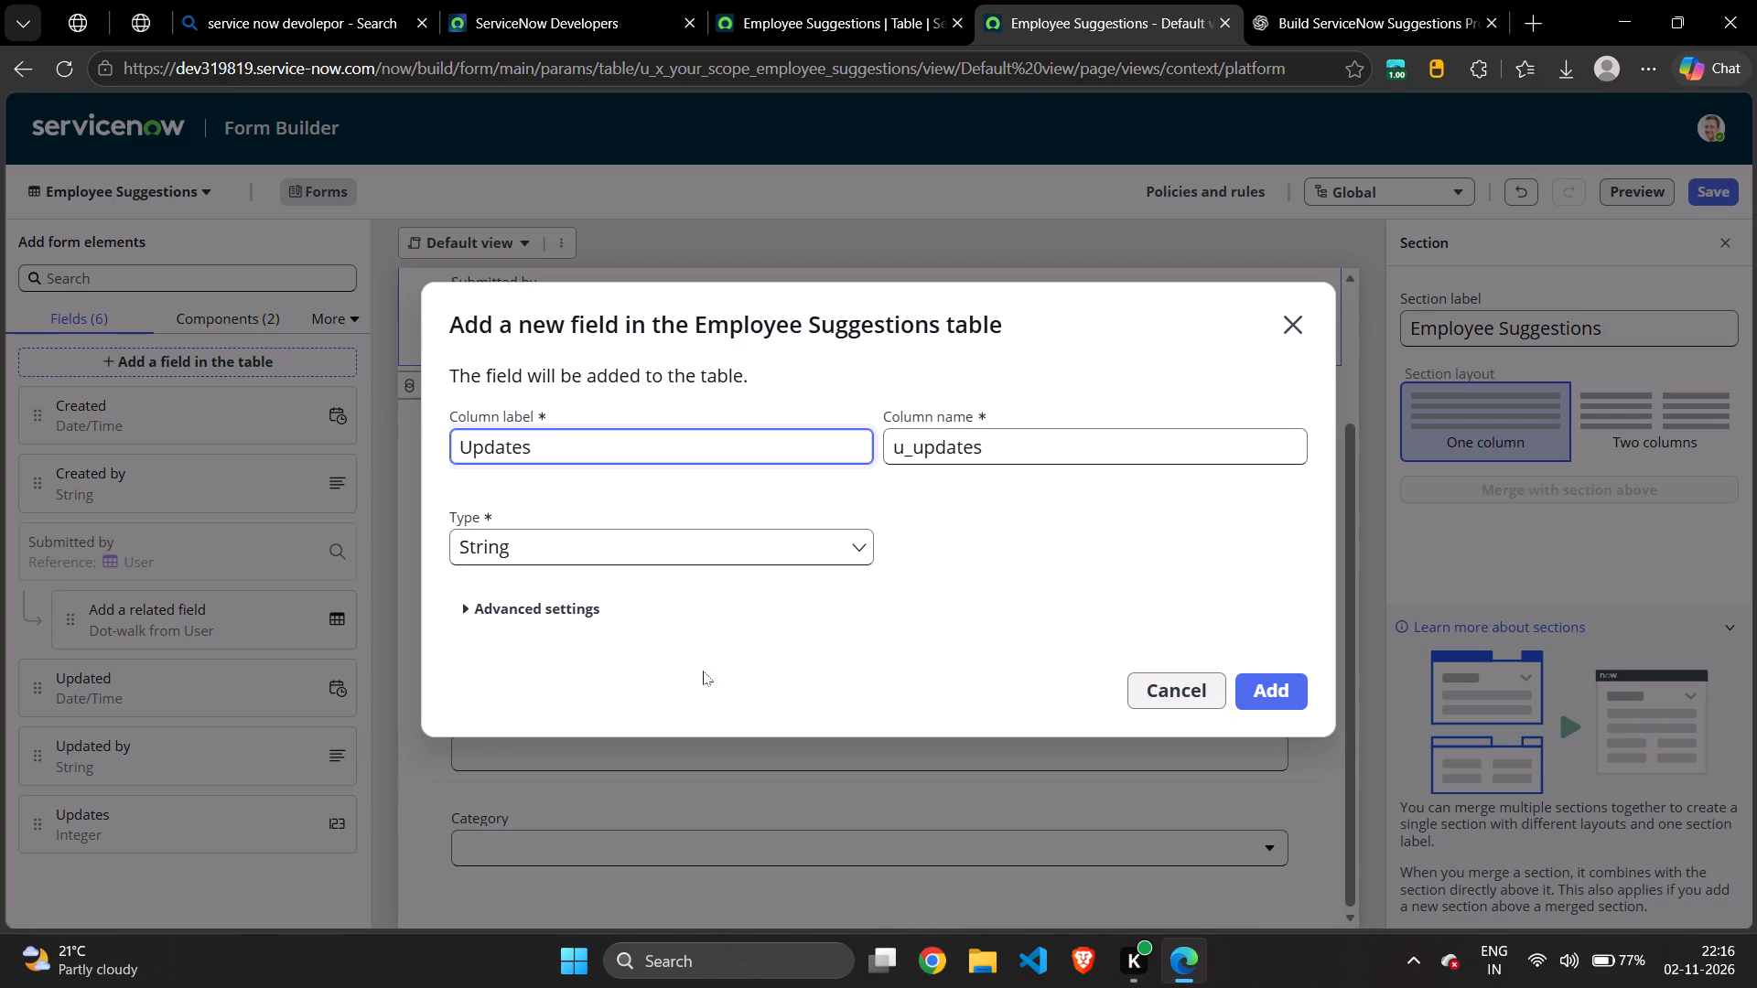
left_click(805, 539)
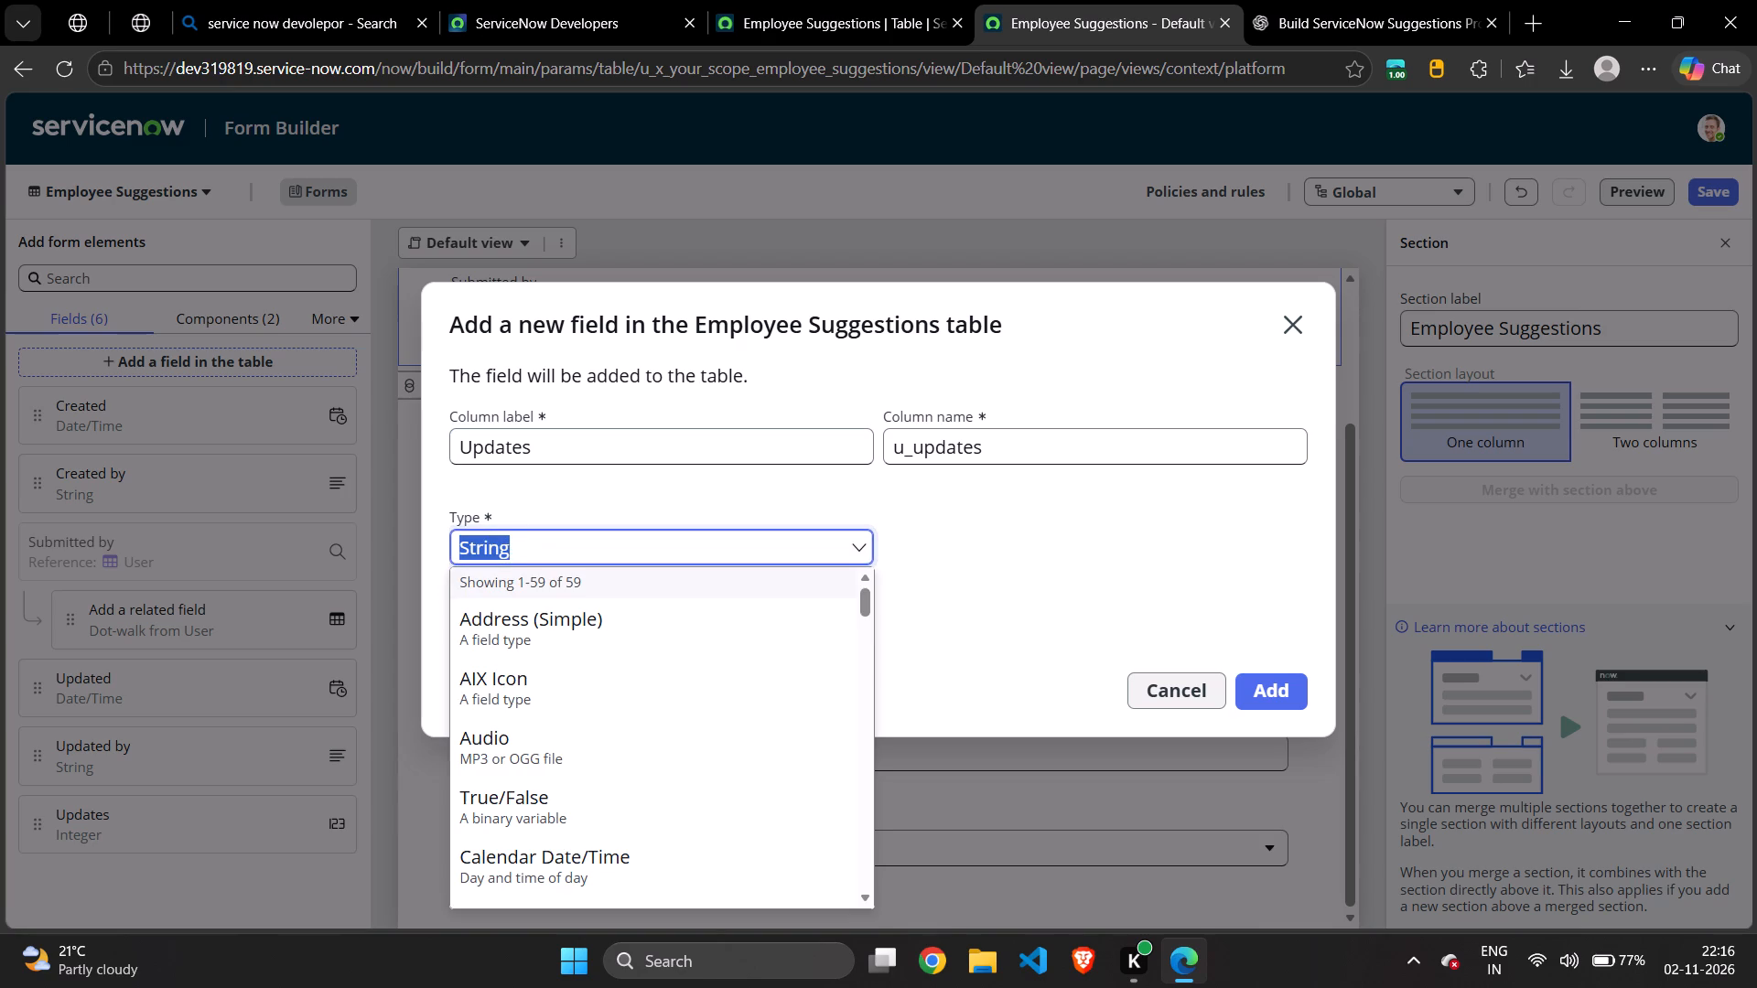
key("BackSpace")
key("BackSpace")
key("i")
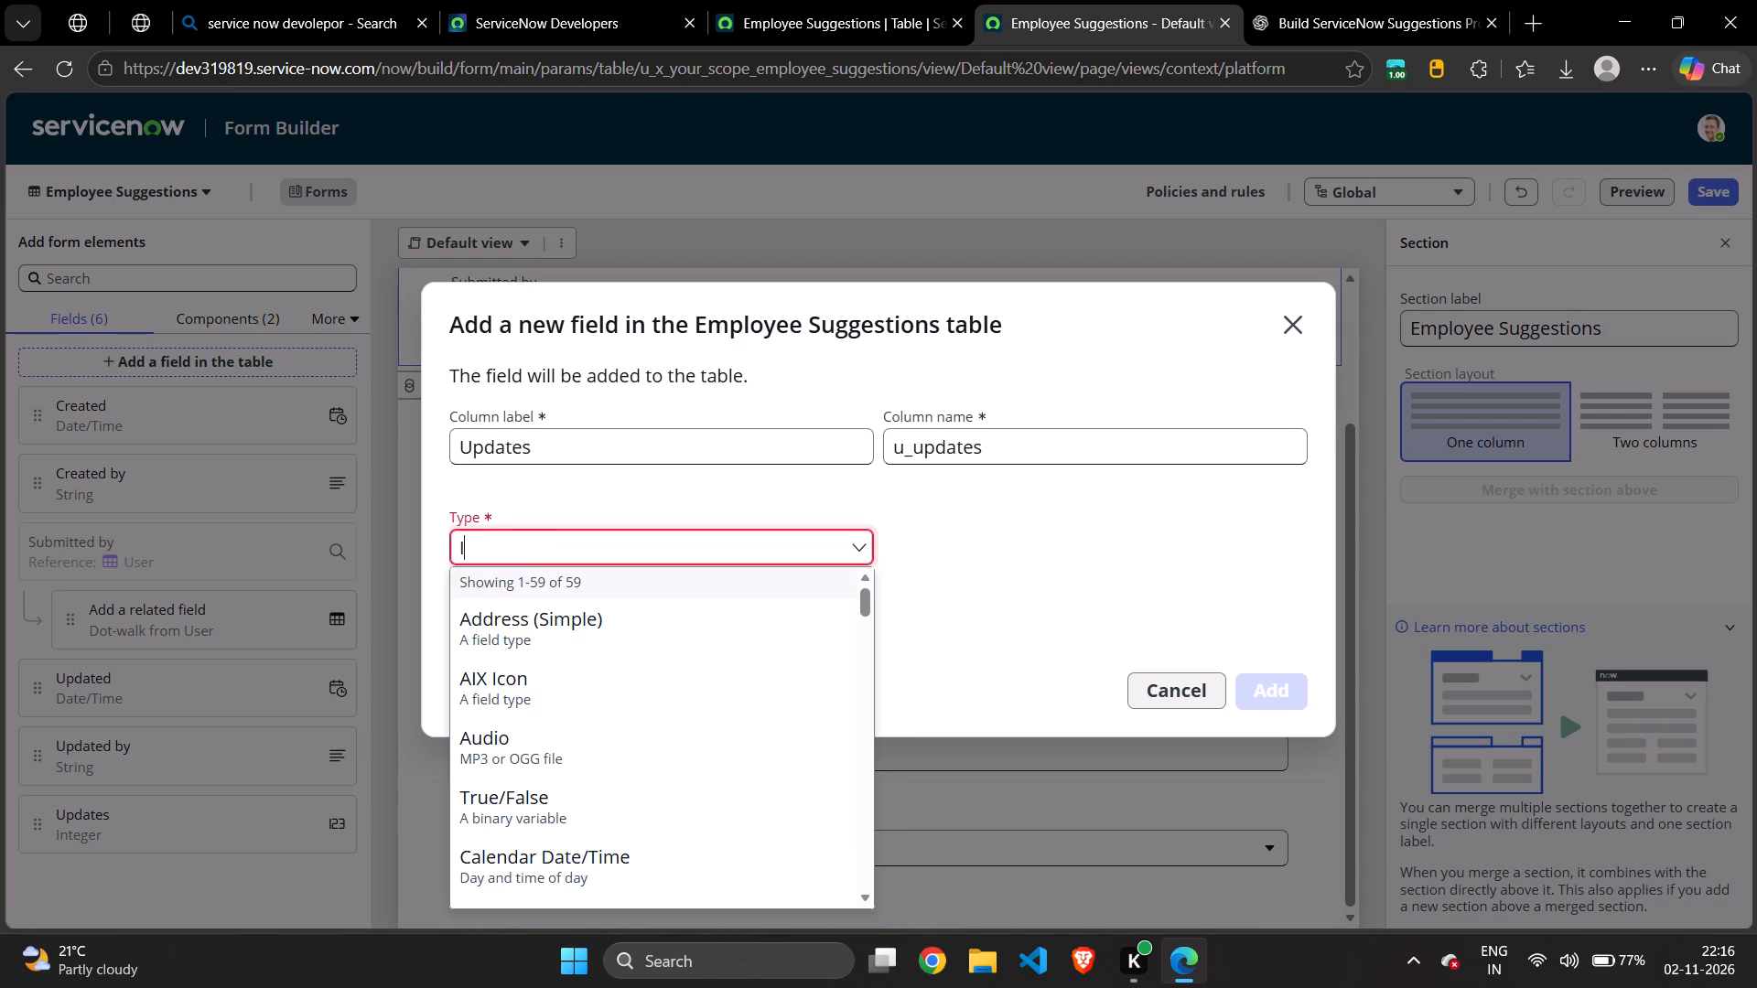
type("nte")
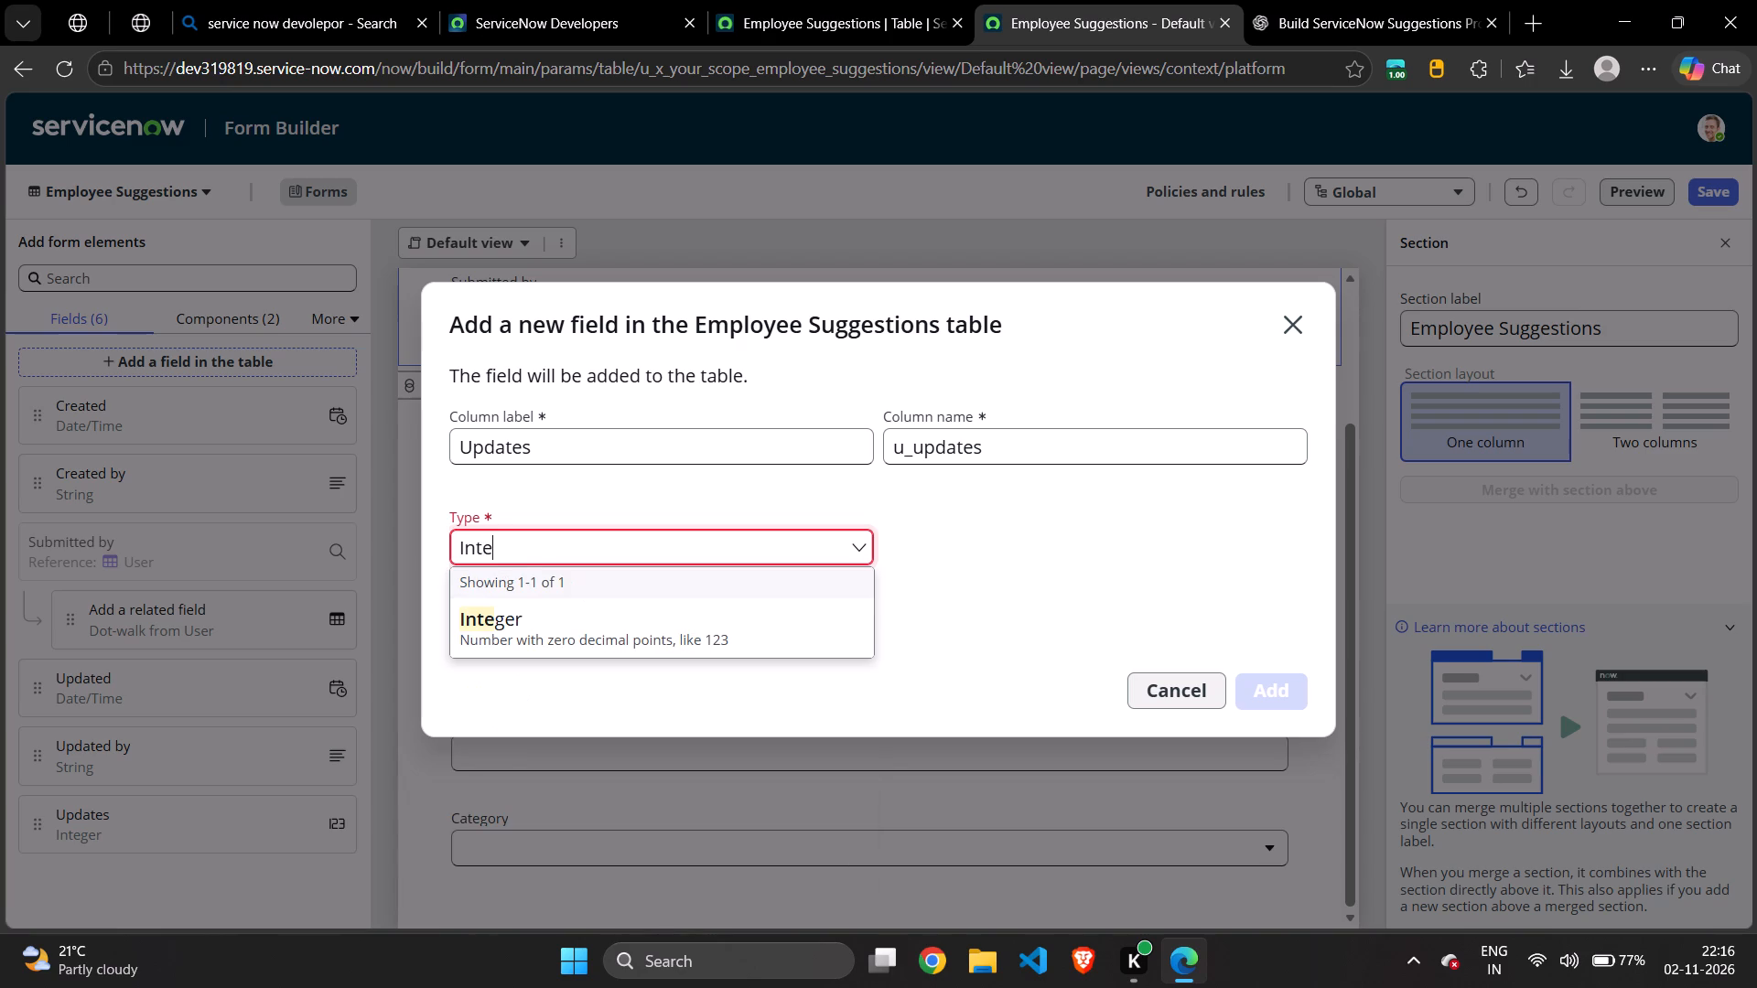
left_click(738, 625)
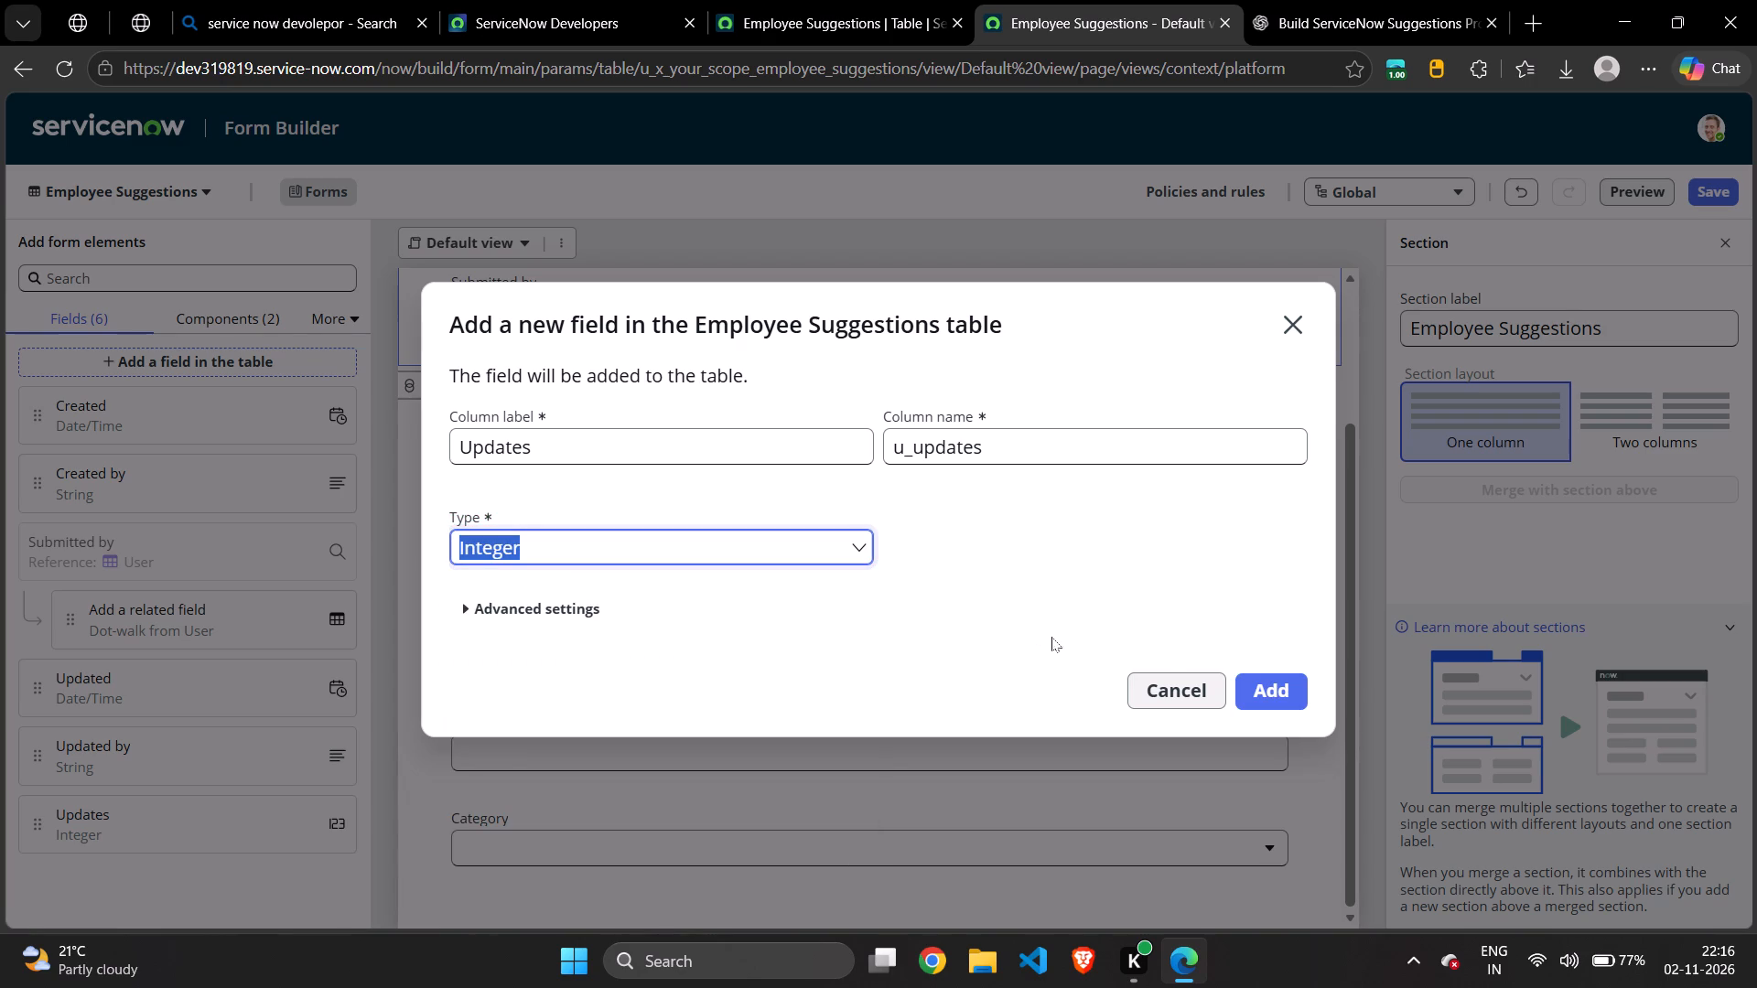
left_click(1262, 692)
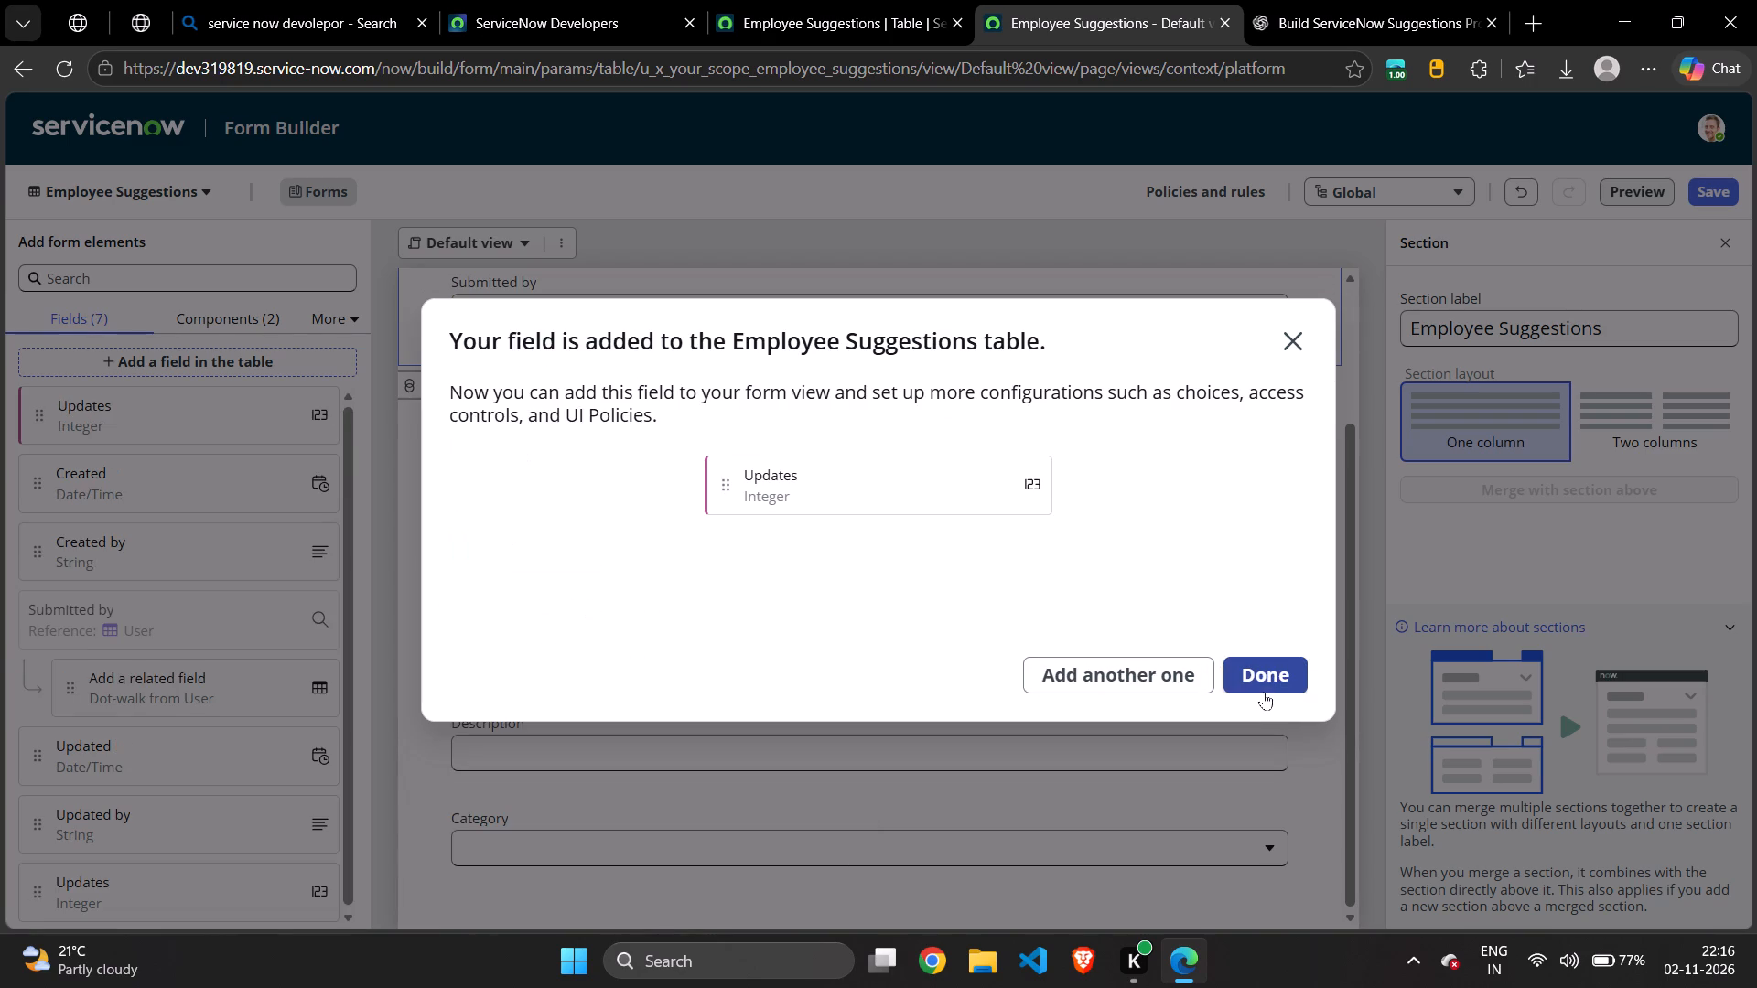
left_click(1271, 682)
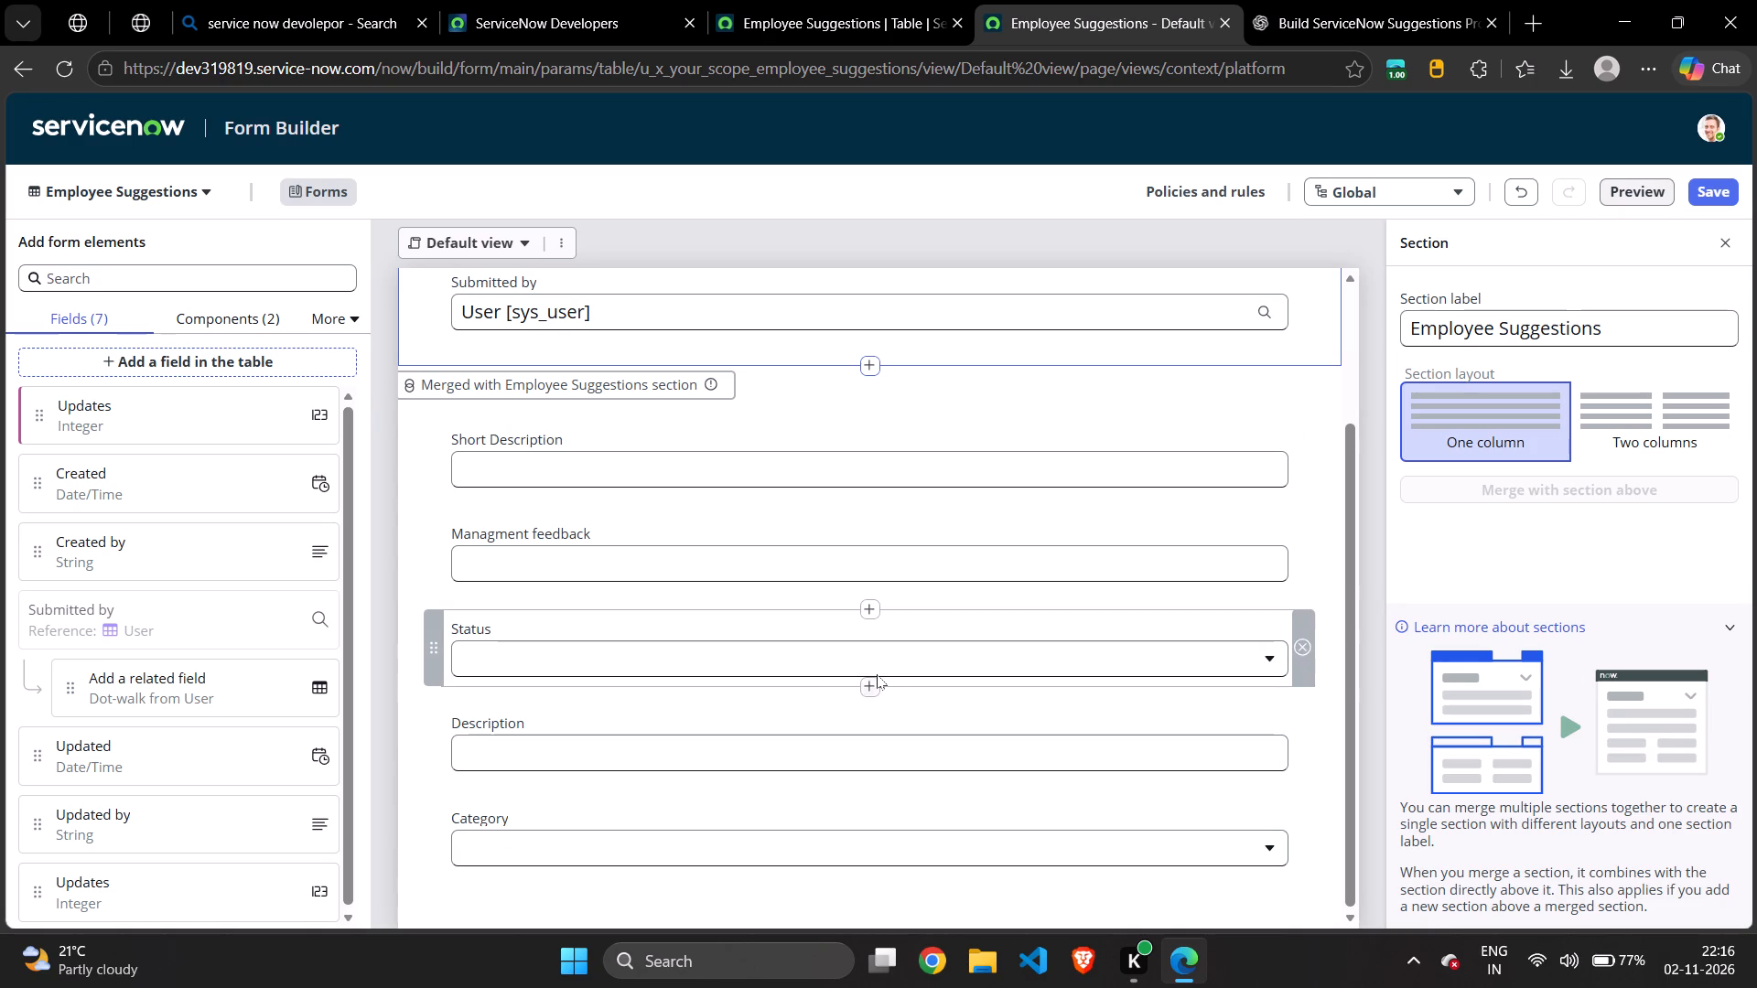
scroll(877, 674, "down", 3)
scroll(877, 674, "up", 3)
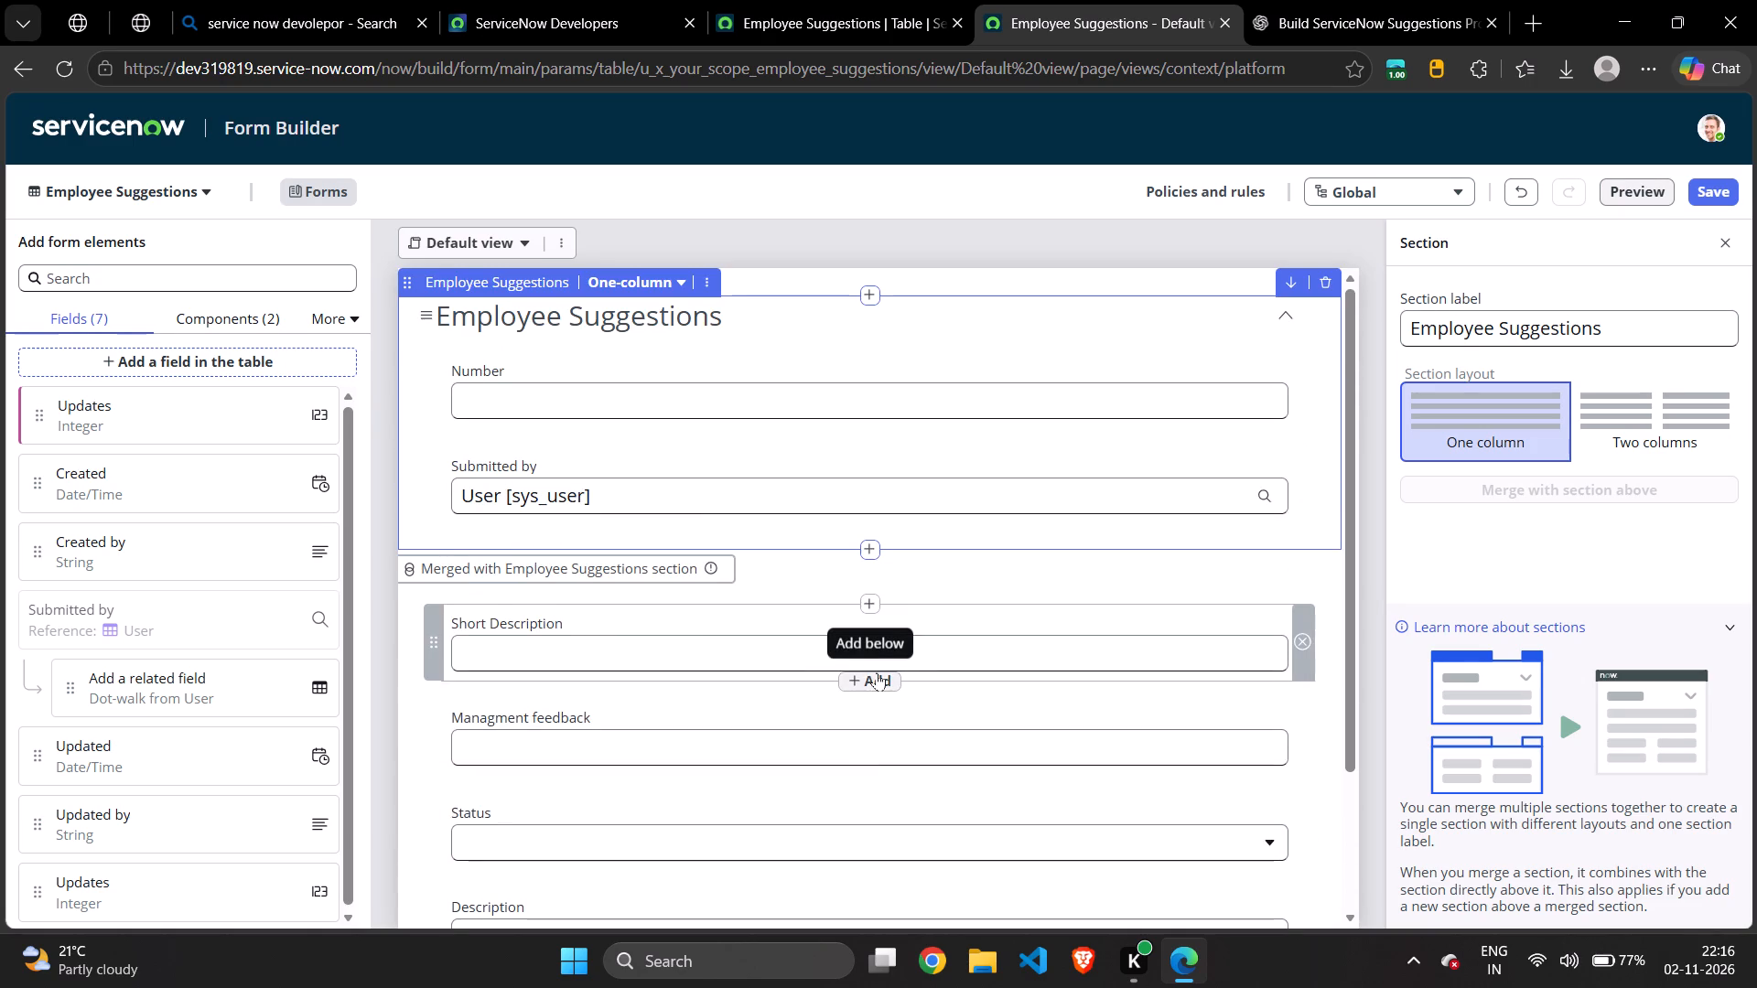
Examine the field layout of the Employee Suggestions form's default view, from Number down to Category.
scroll(877, 672, "down", 1)
scroll(877, 672, "up", 2)
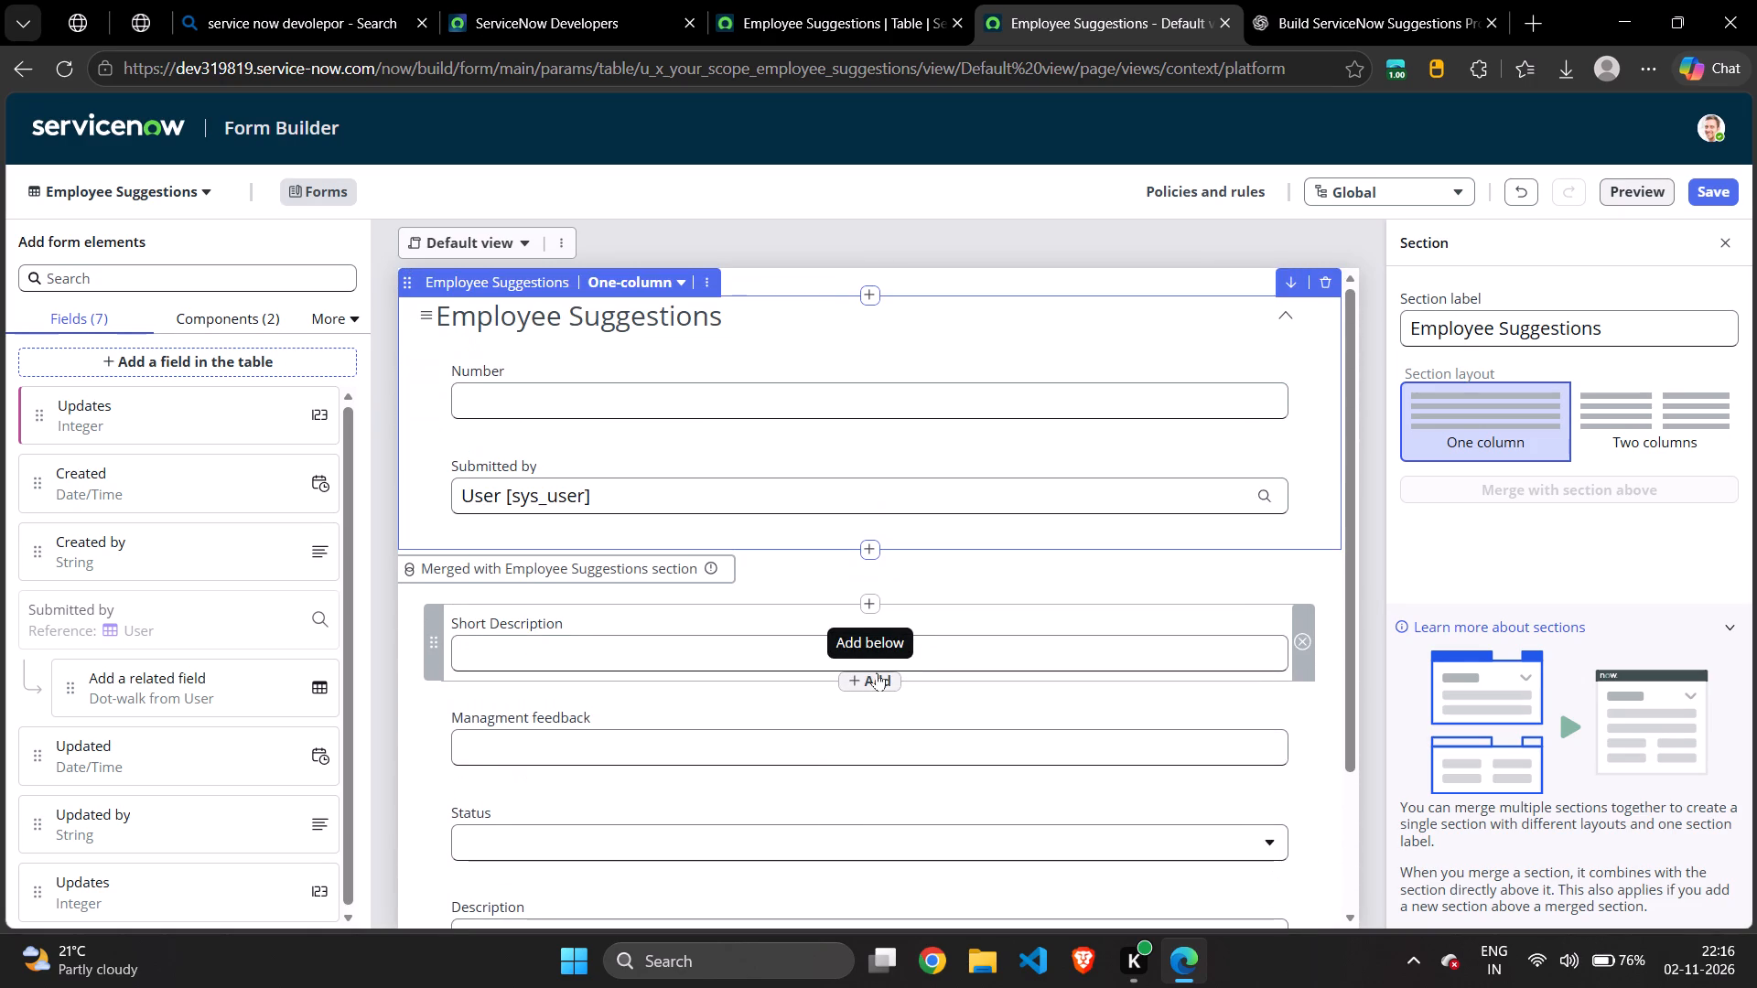
scroll(877, 672, "down", 1)
scroll(877, 672, "up", 1)
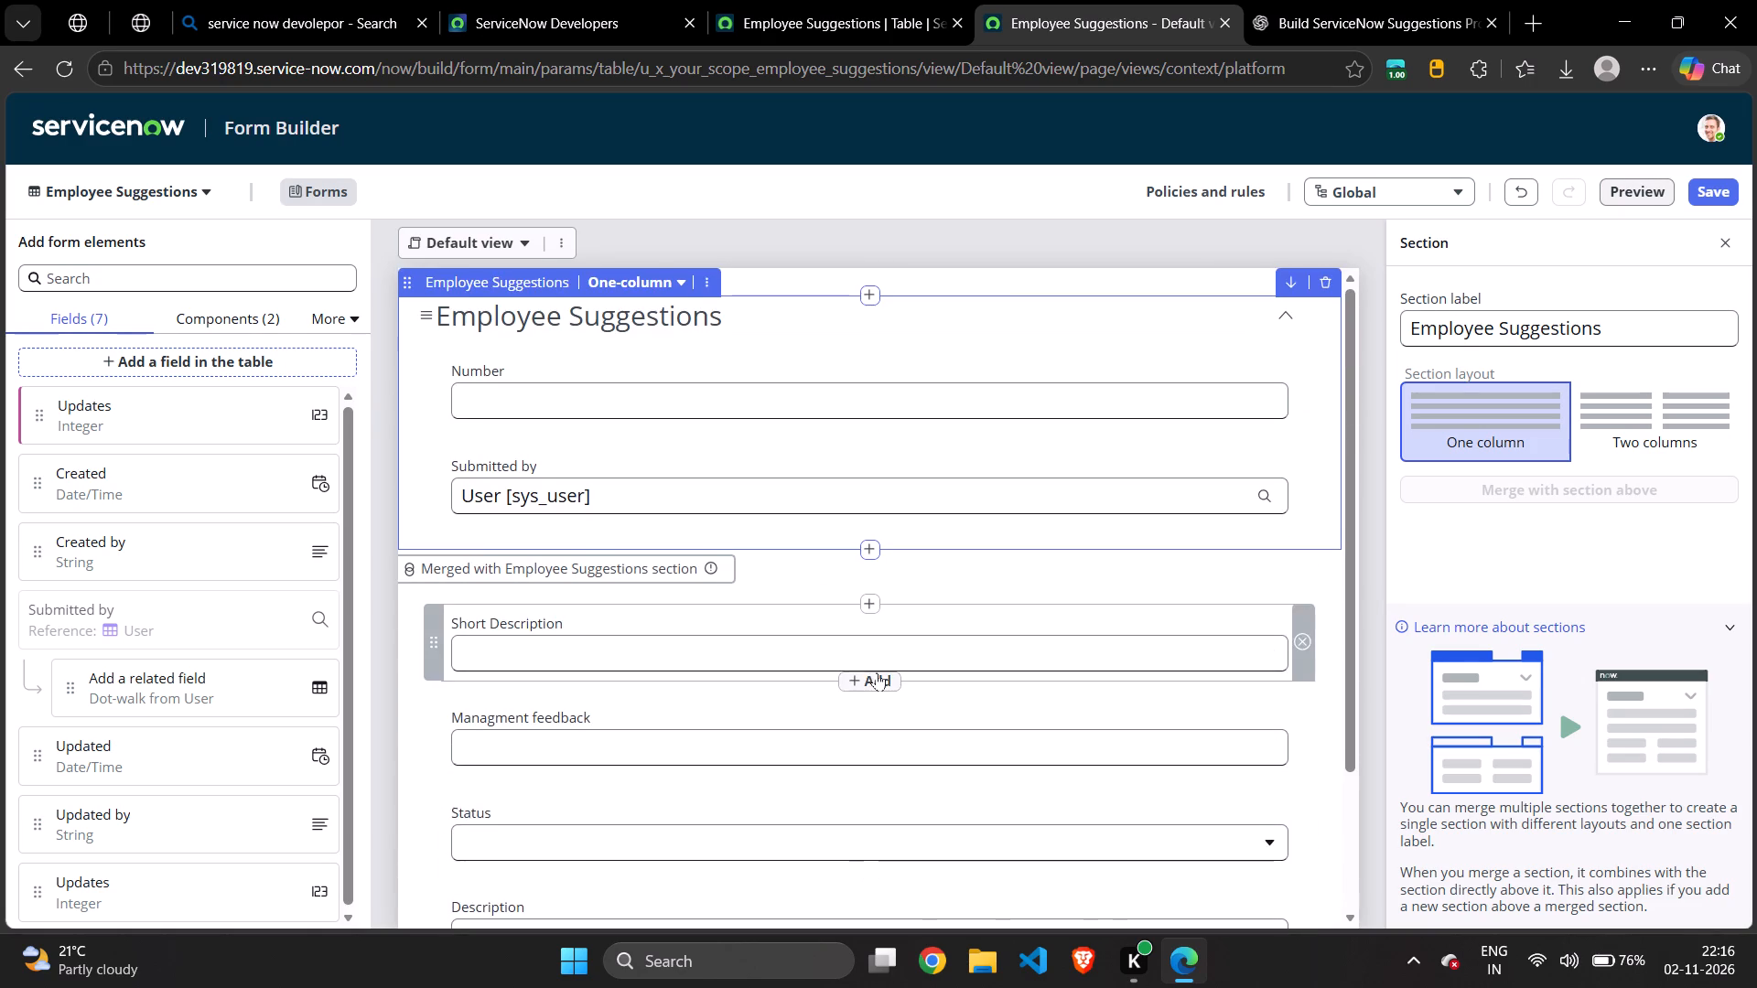
scroll(877, 672, "down", 1)
scroll(877, 672, "up", 1)
scroll(877, 672, "down", 1)
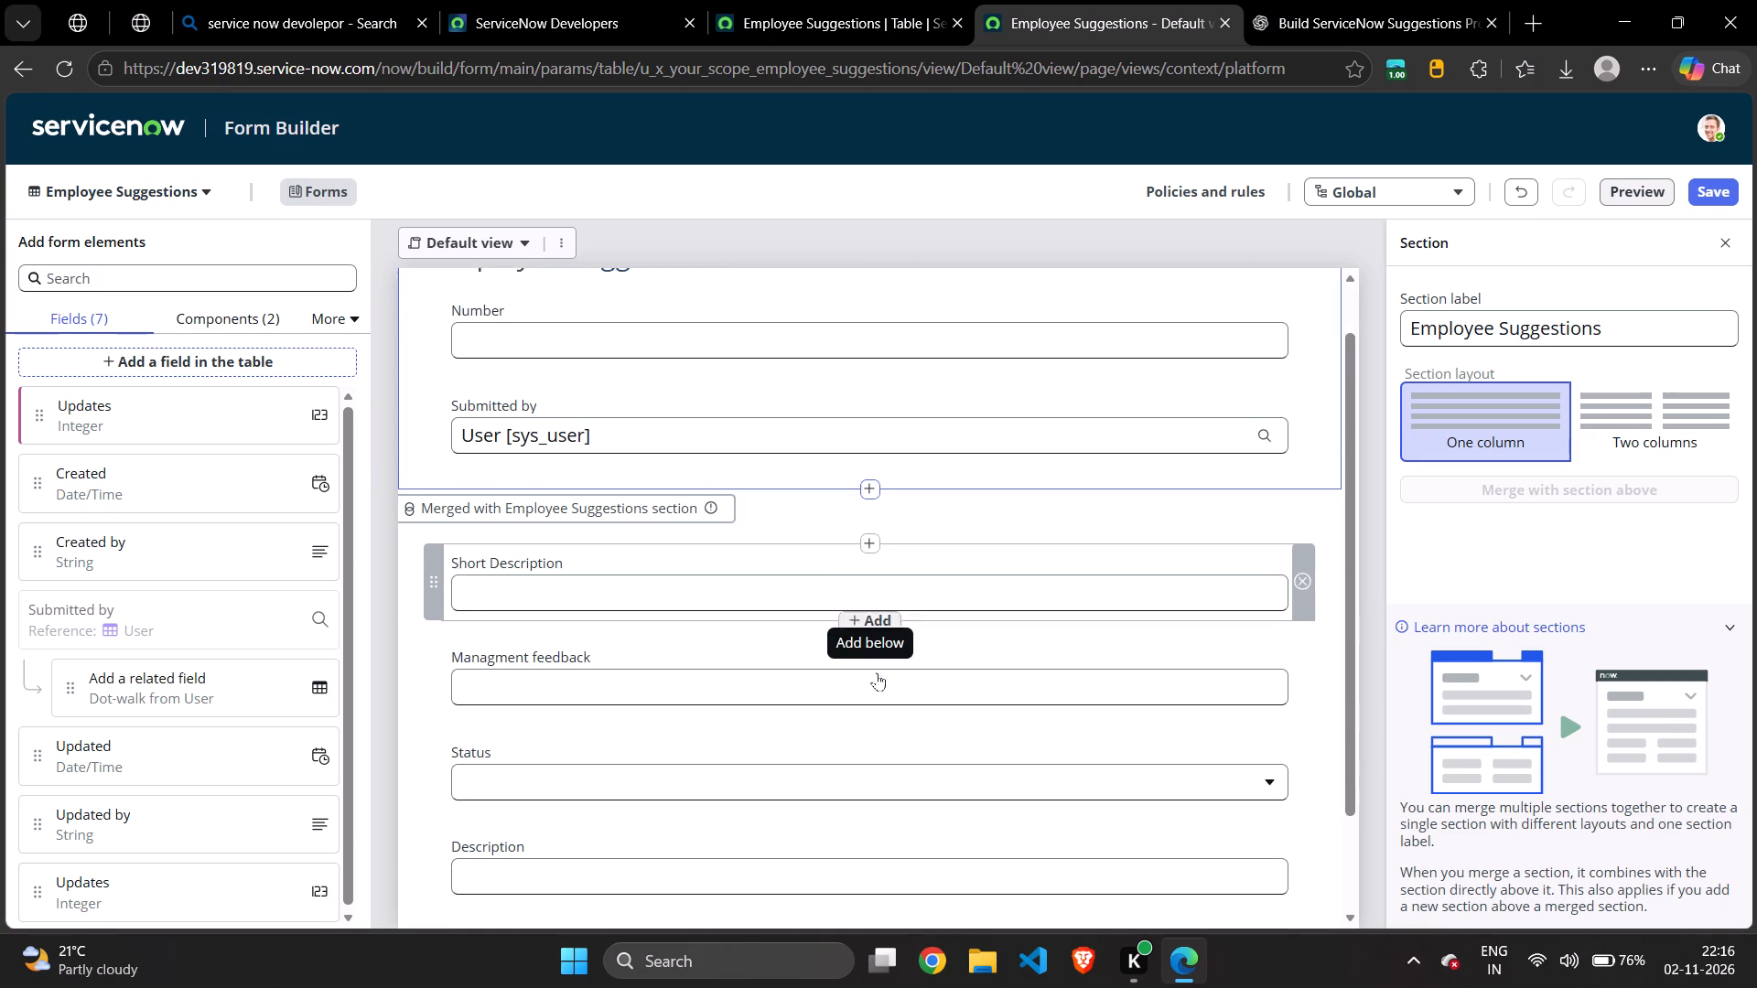
key("ctrl+minus")
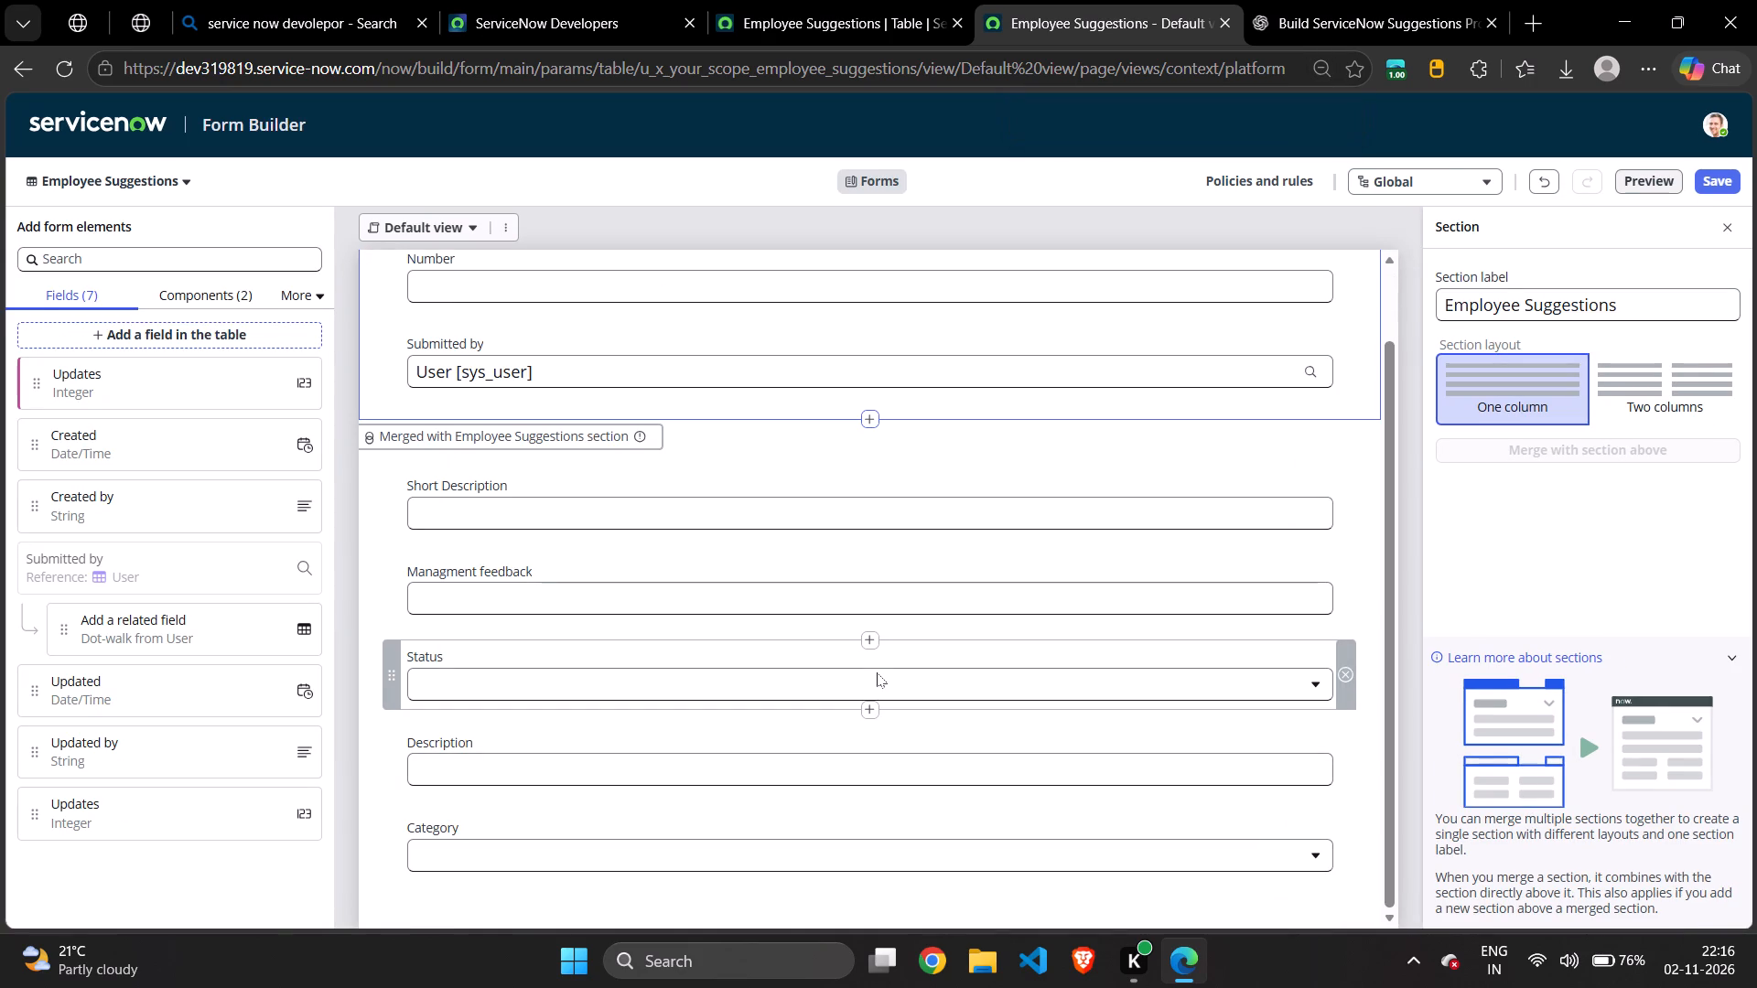
key("ctrl+minus")
scroll(883, 774, "up", 1)
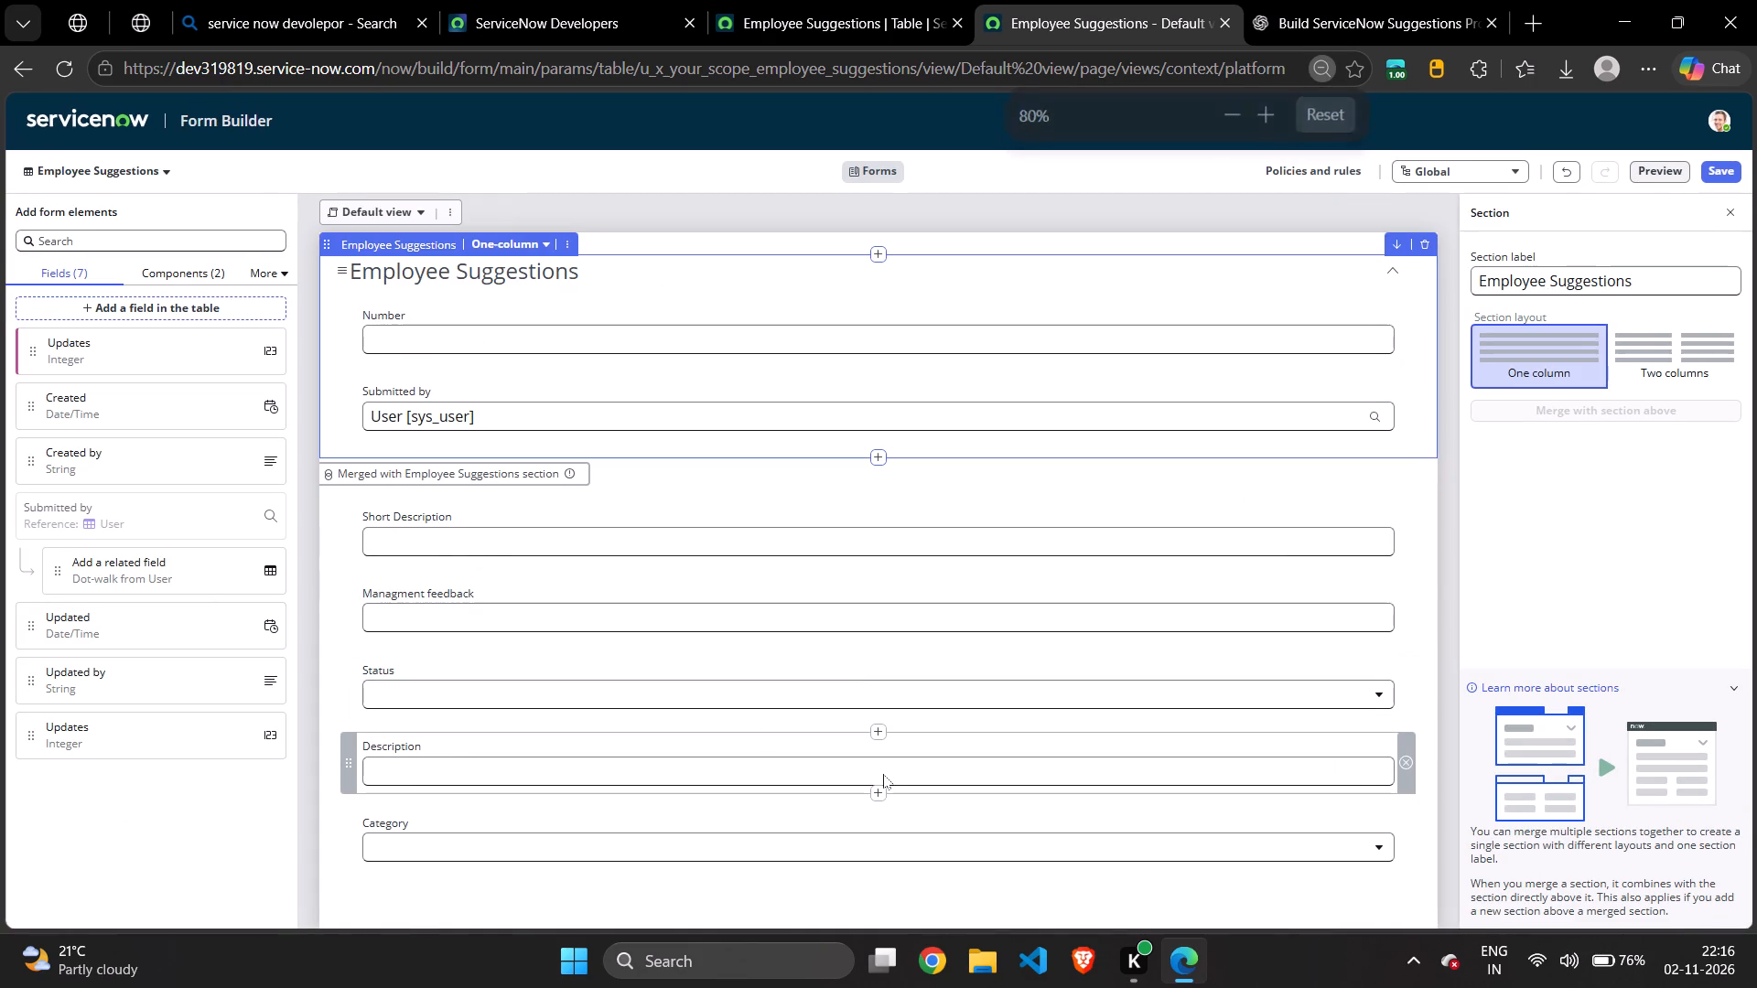
scroll(883, 774, "down", 1)
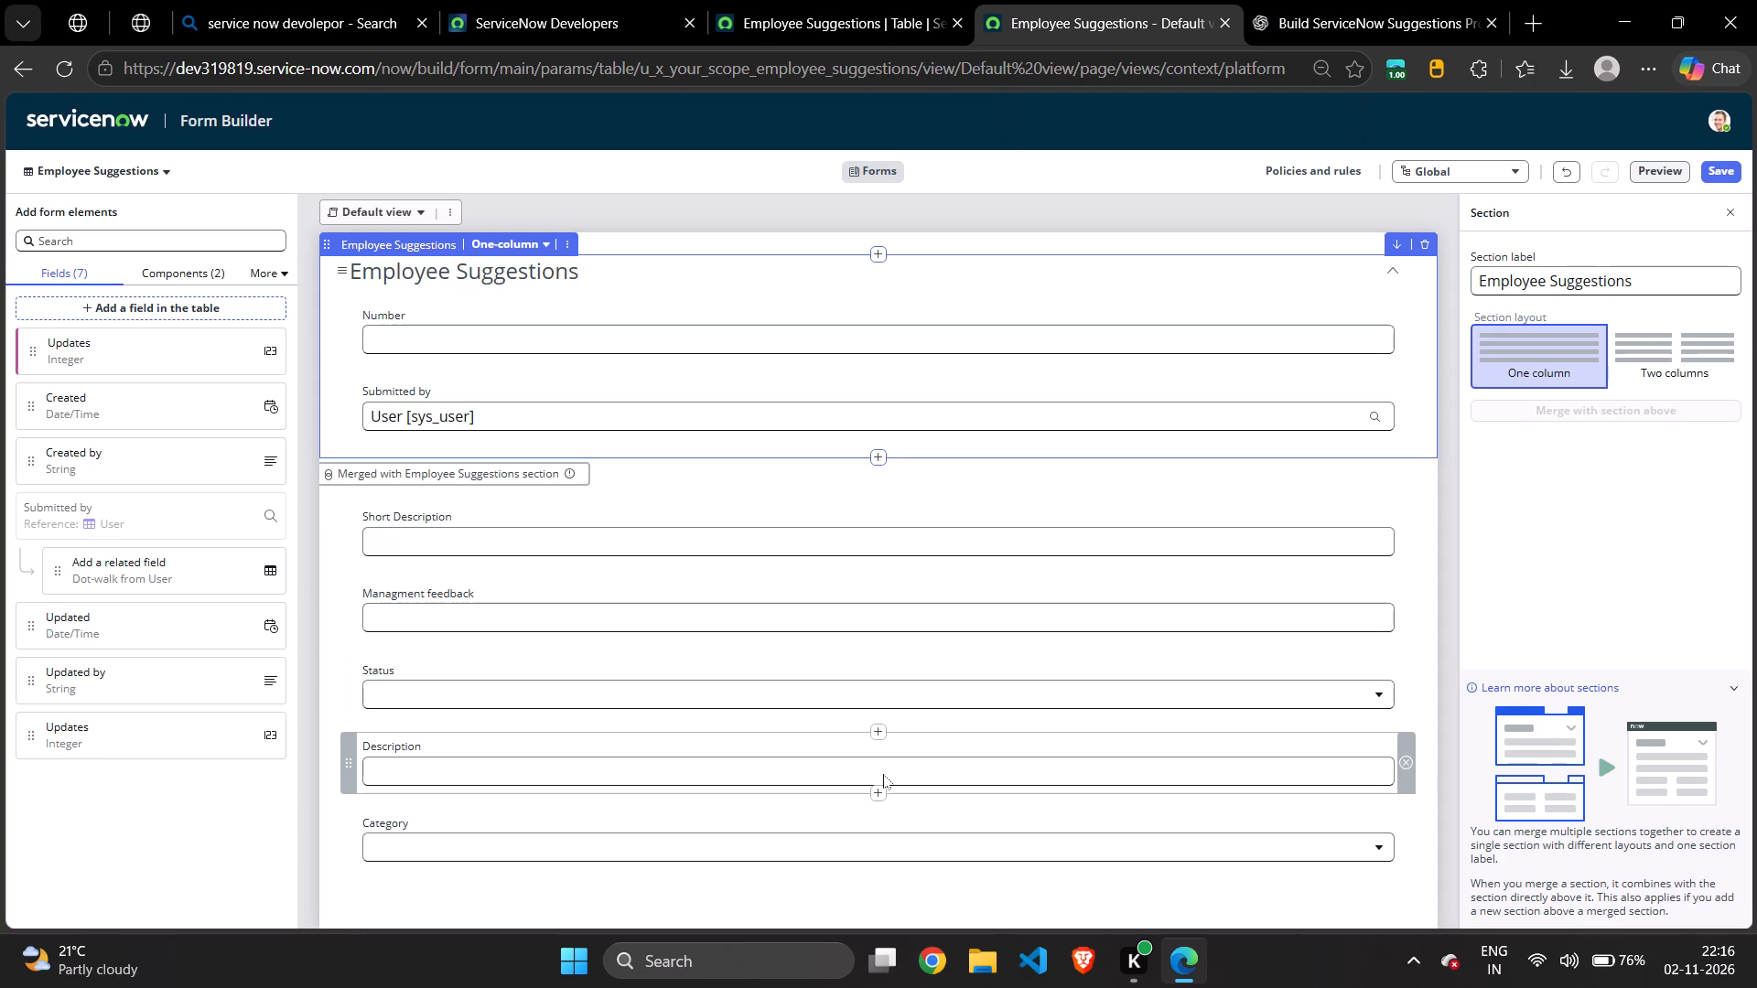
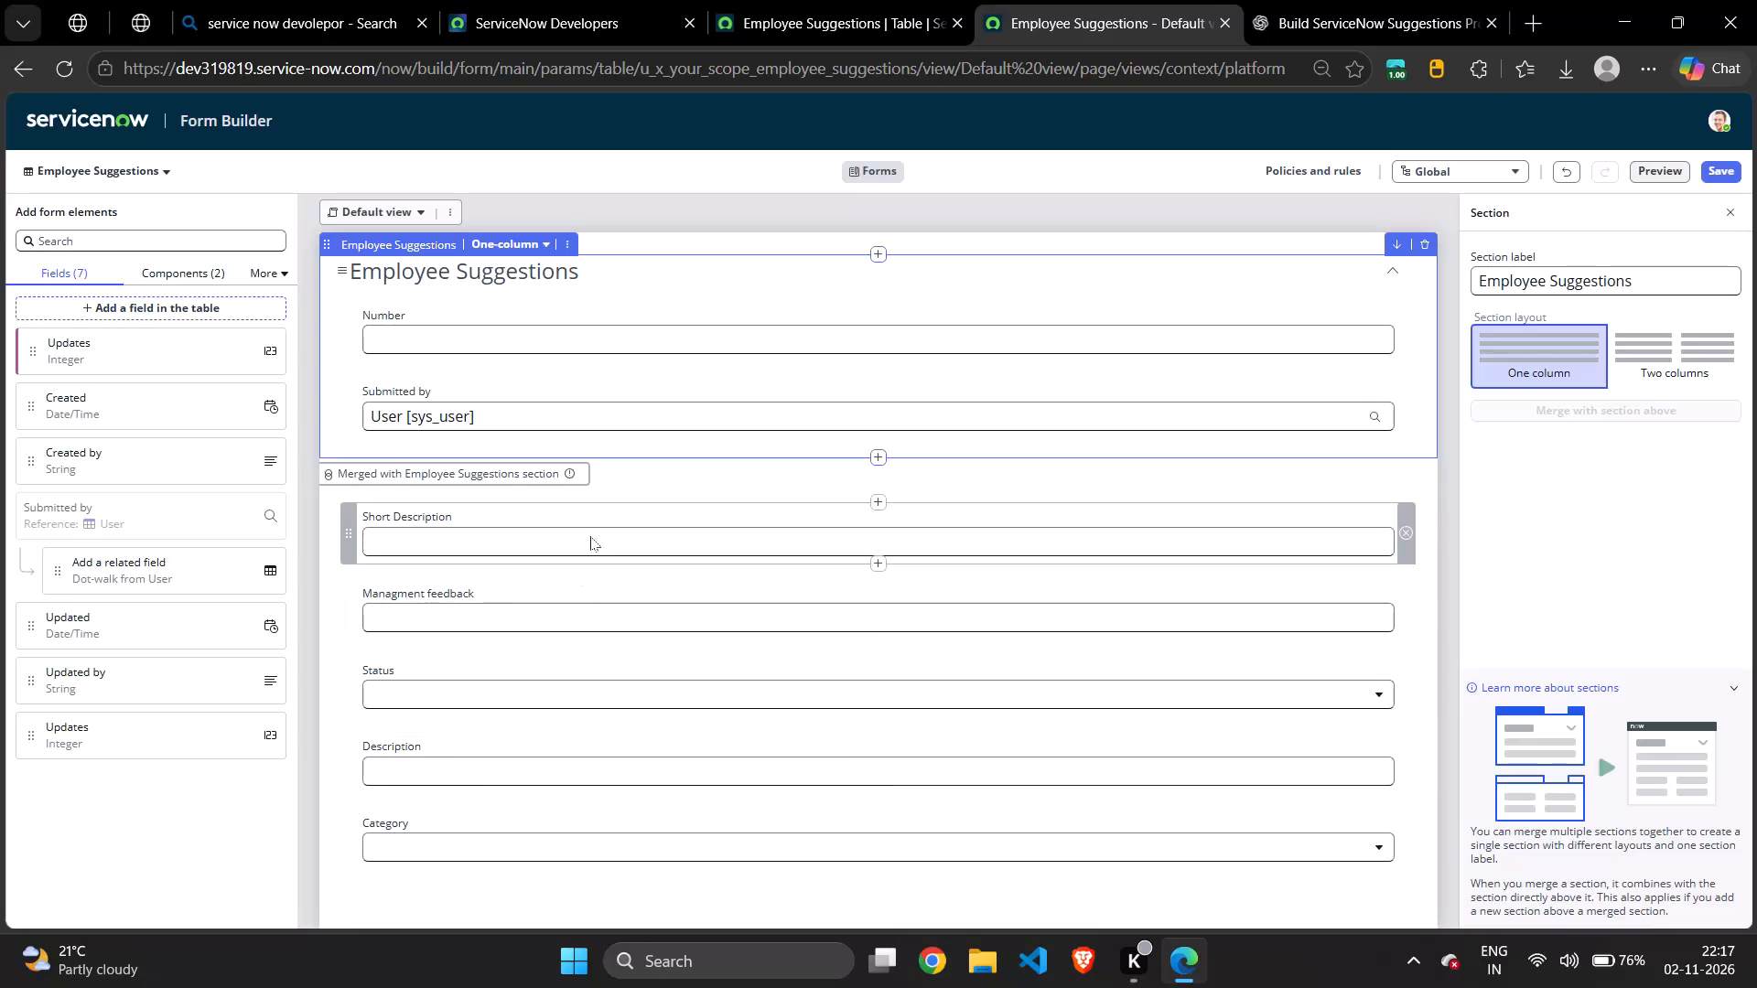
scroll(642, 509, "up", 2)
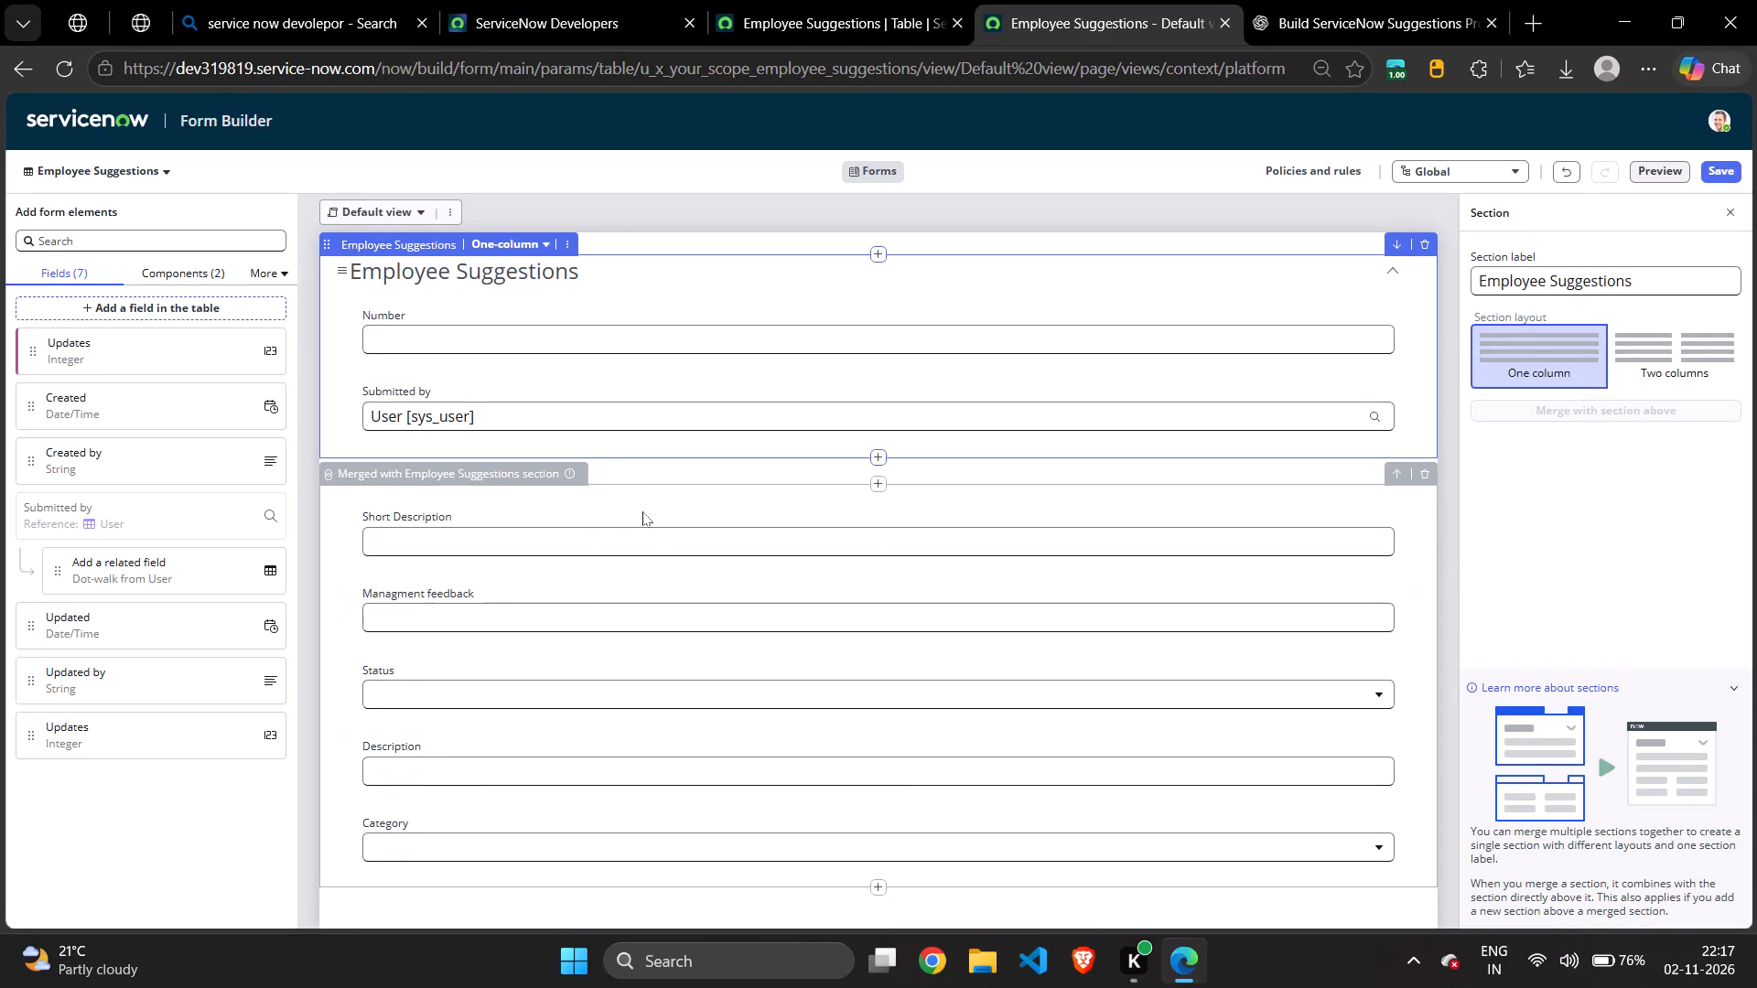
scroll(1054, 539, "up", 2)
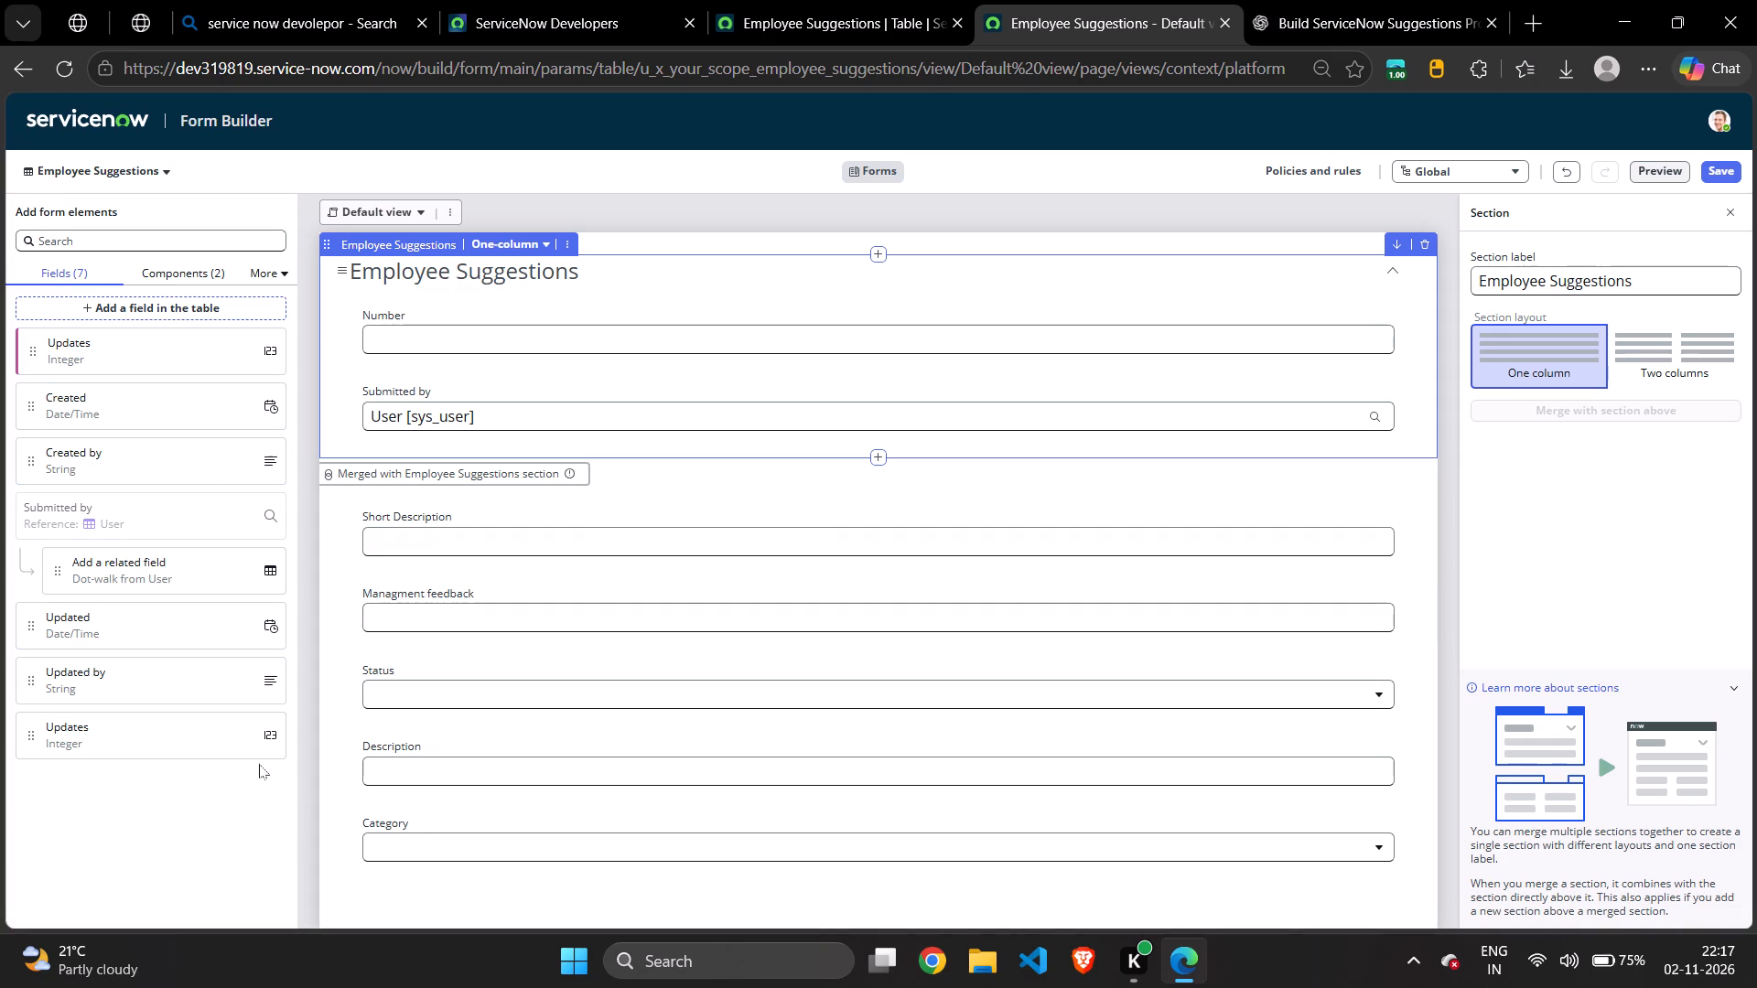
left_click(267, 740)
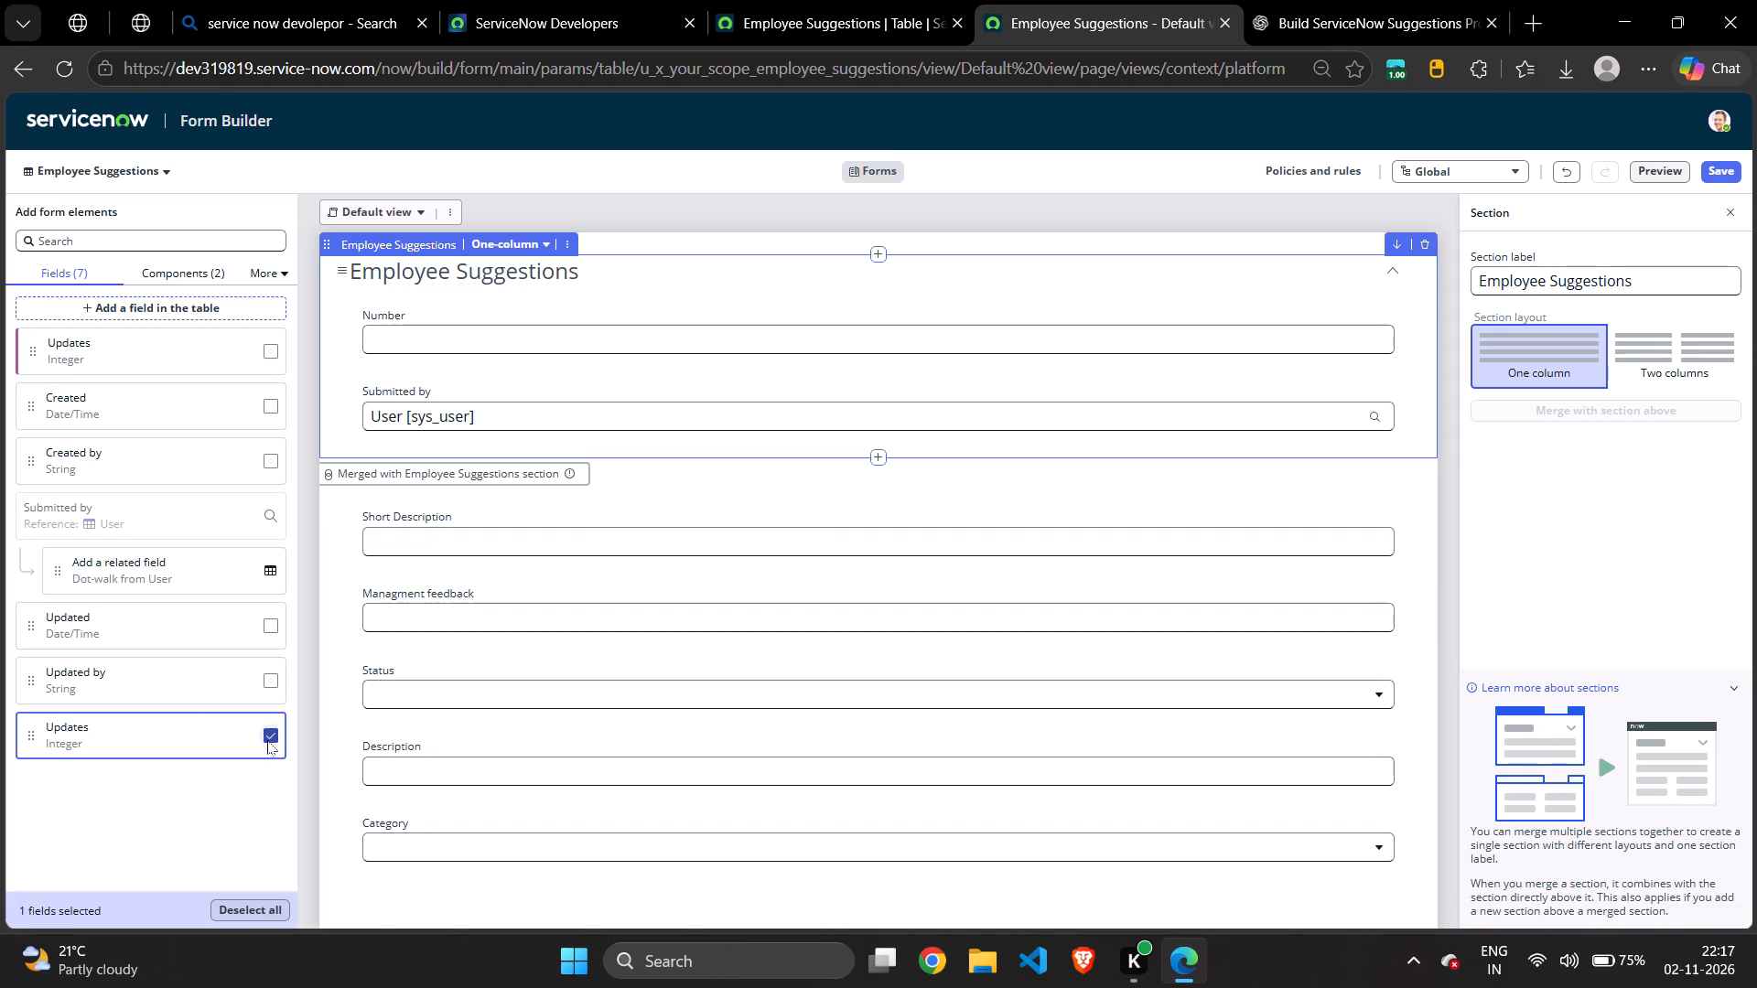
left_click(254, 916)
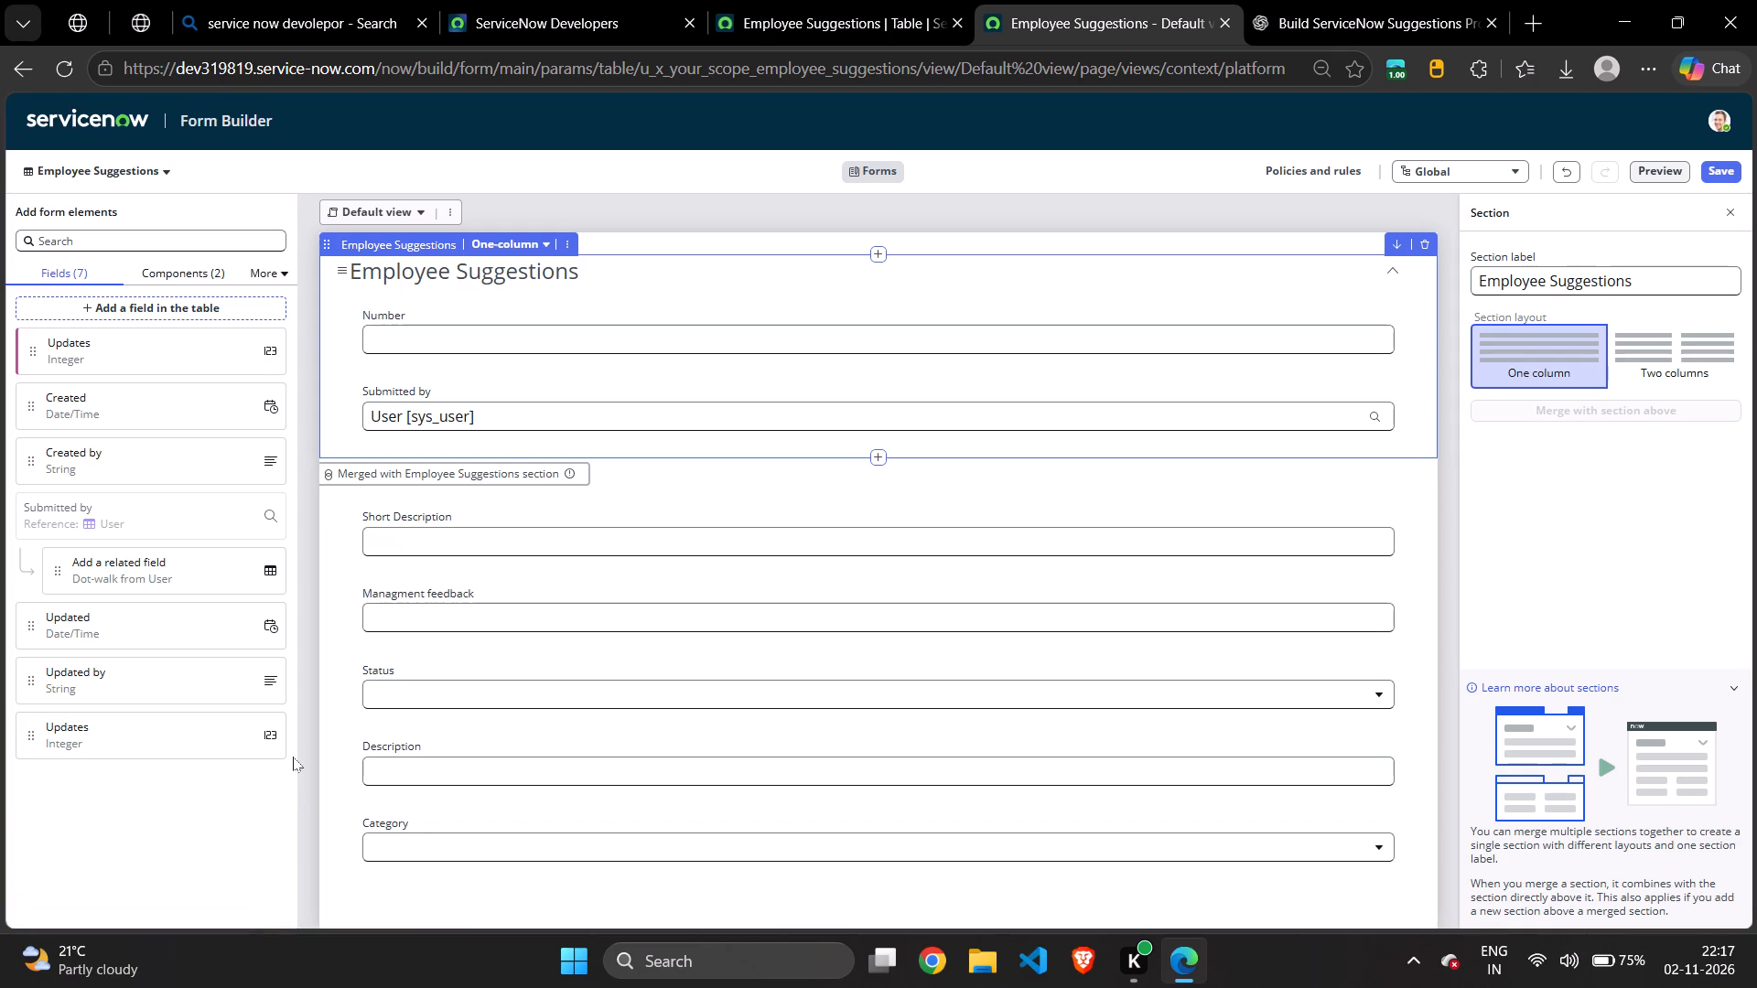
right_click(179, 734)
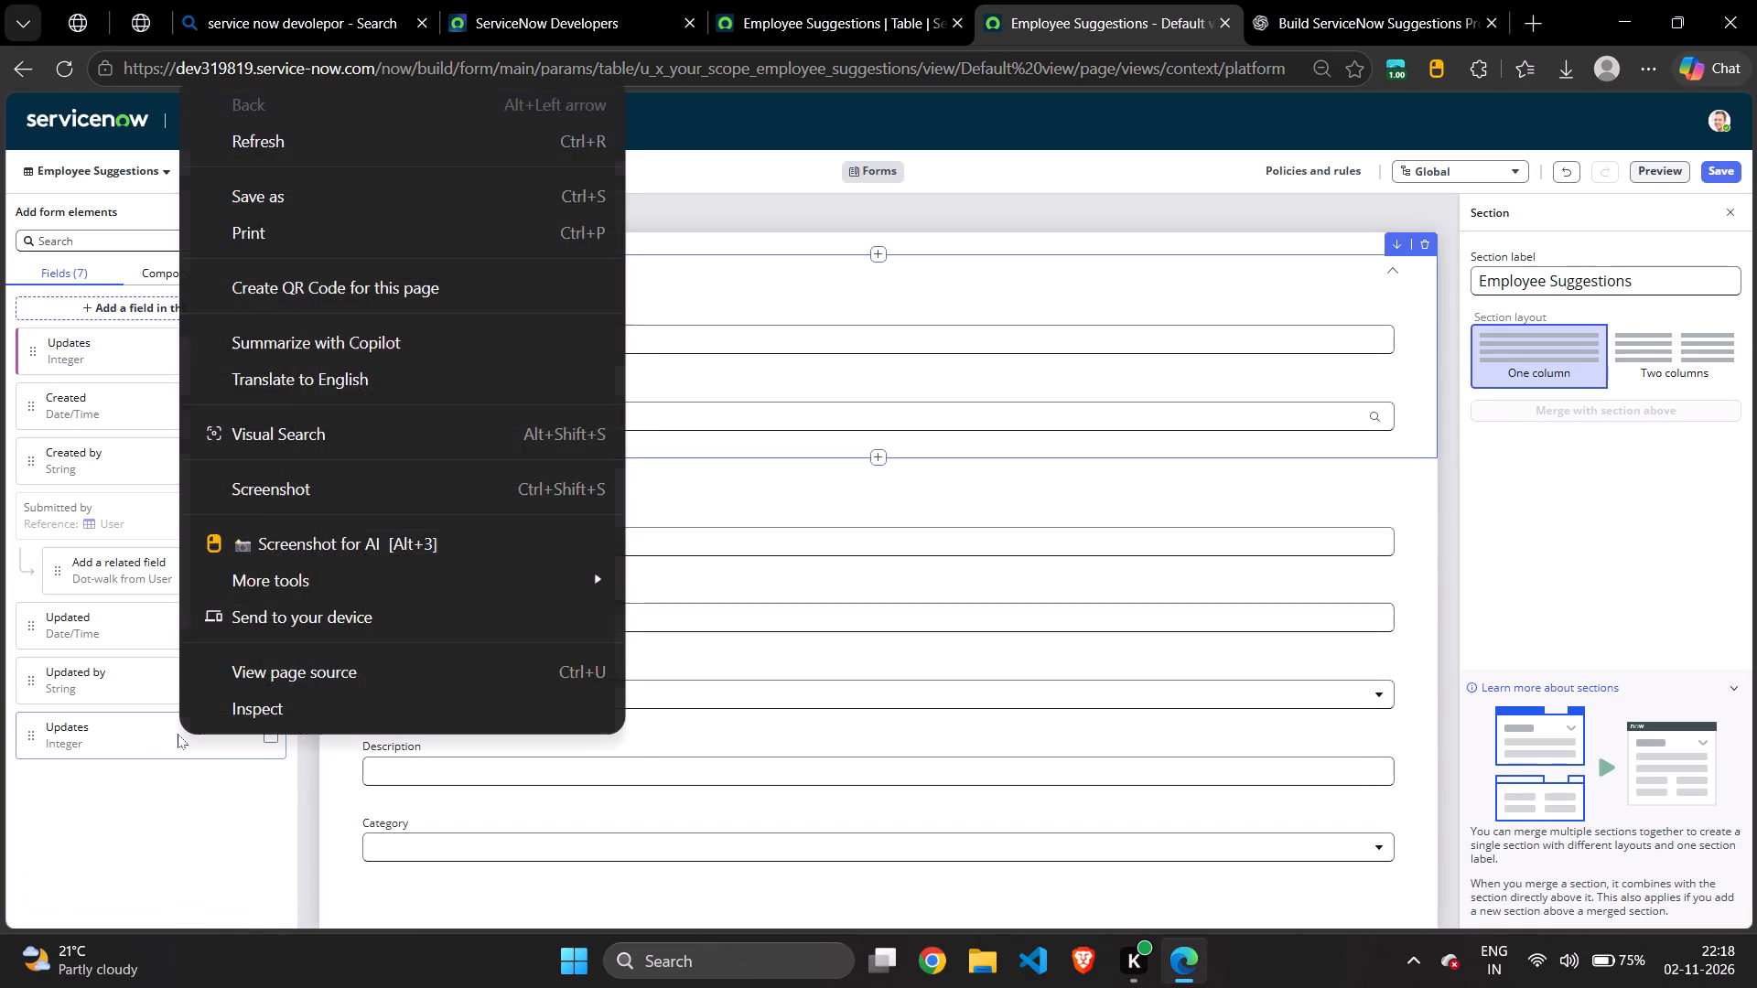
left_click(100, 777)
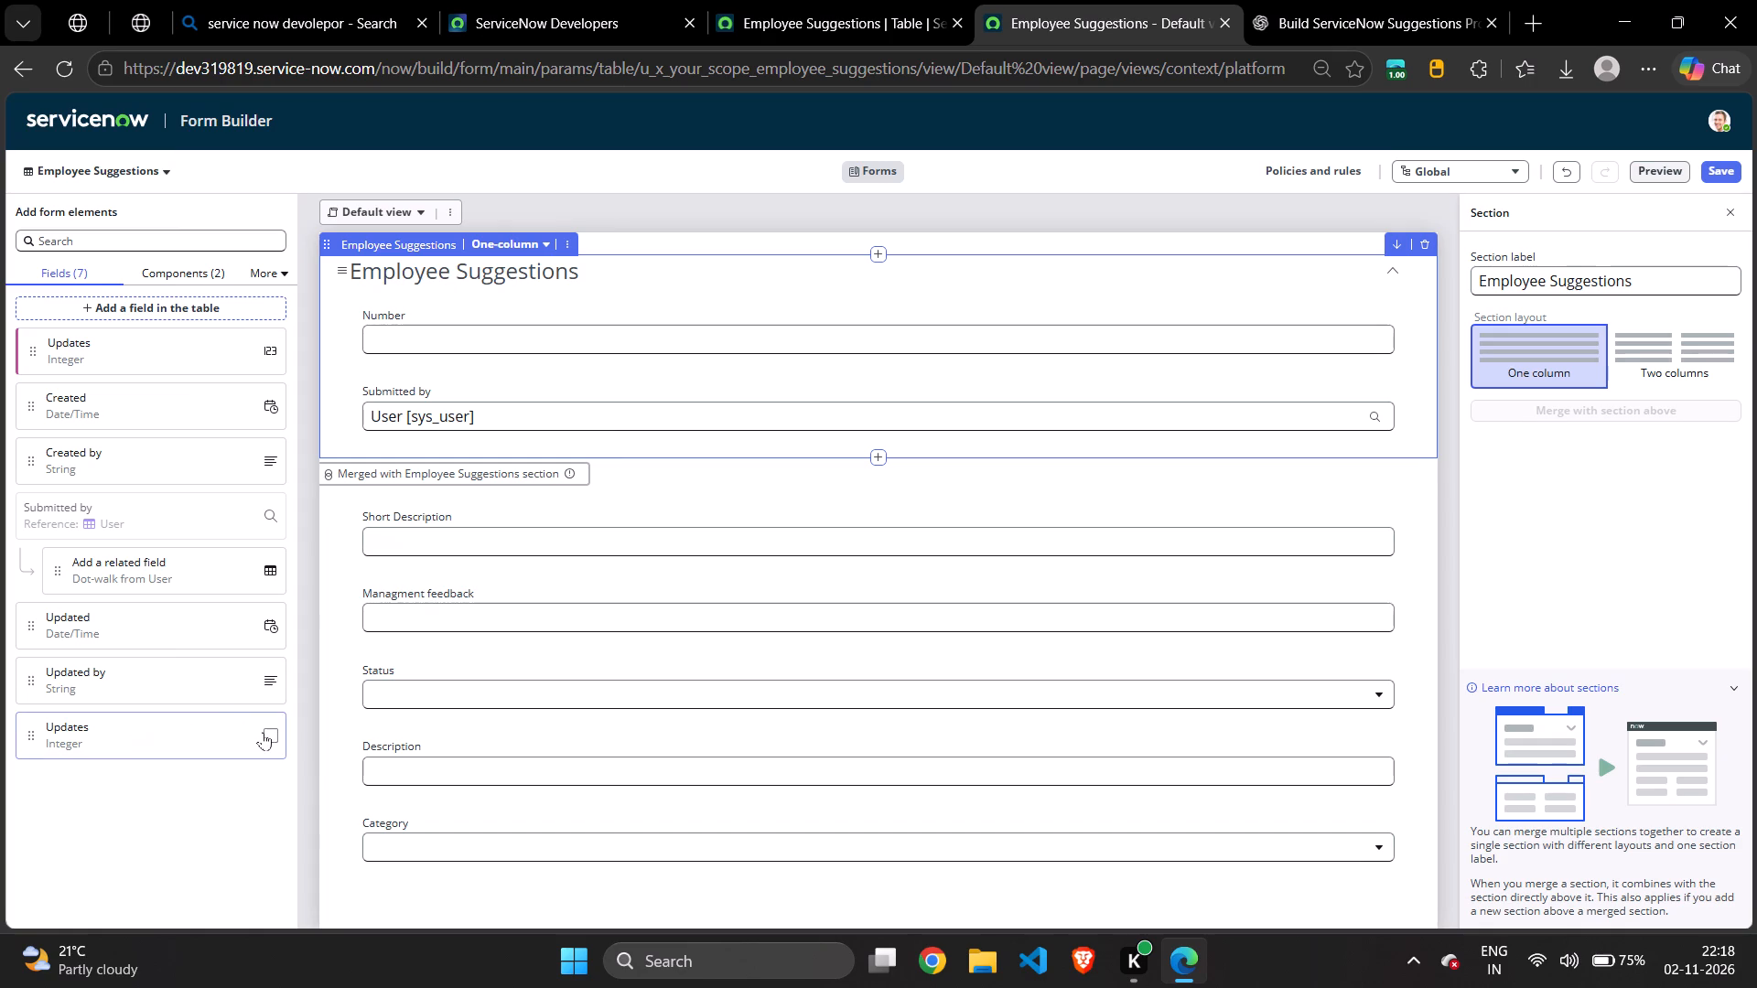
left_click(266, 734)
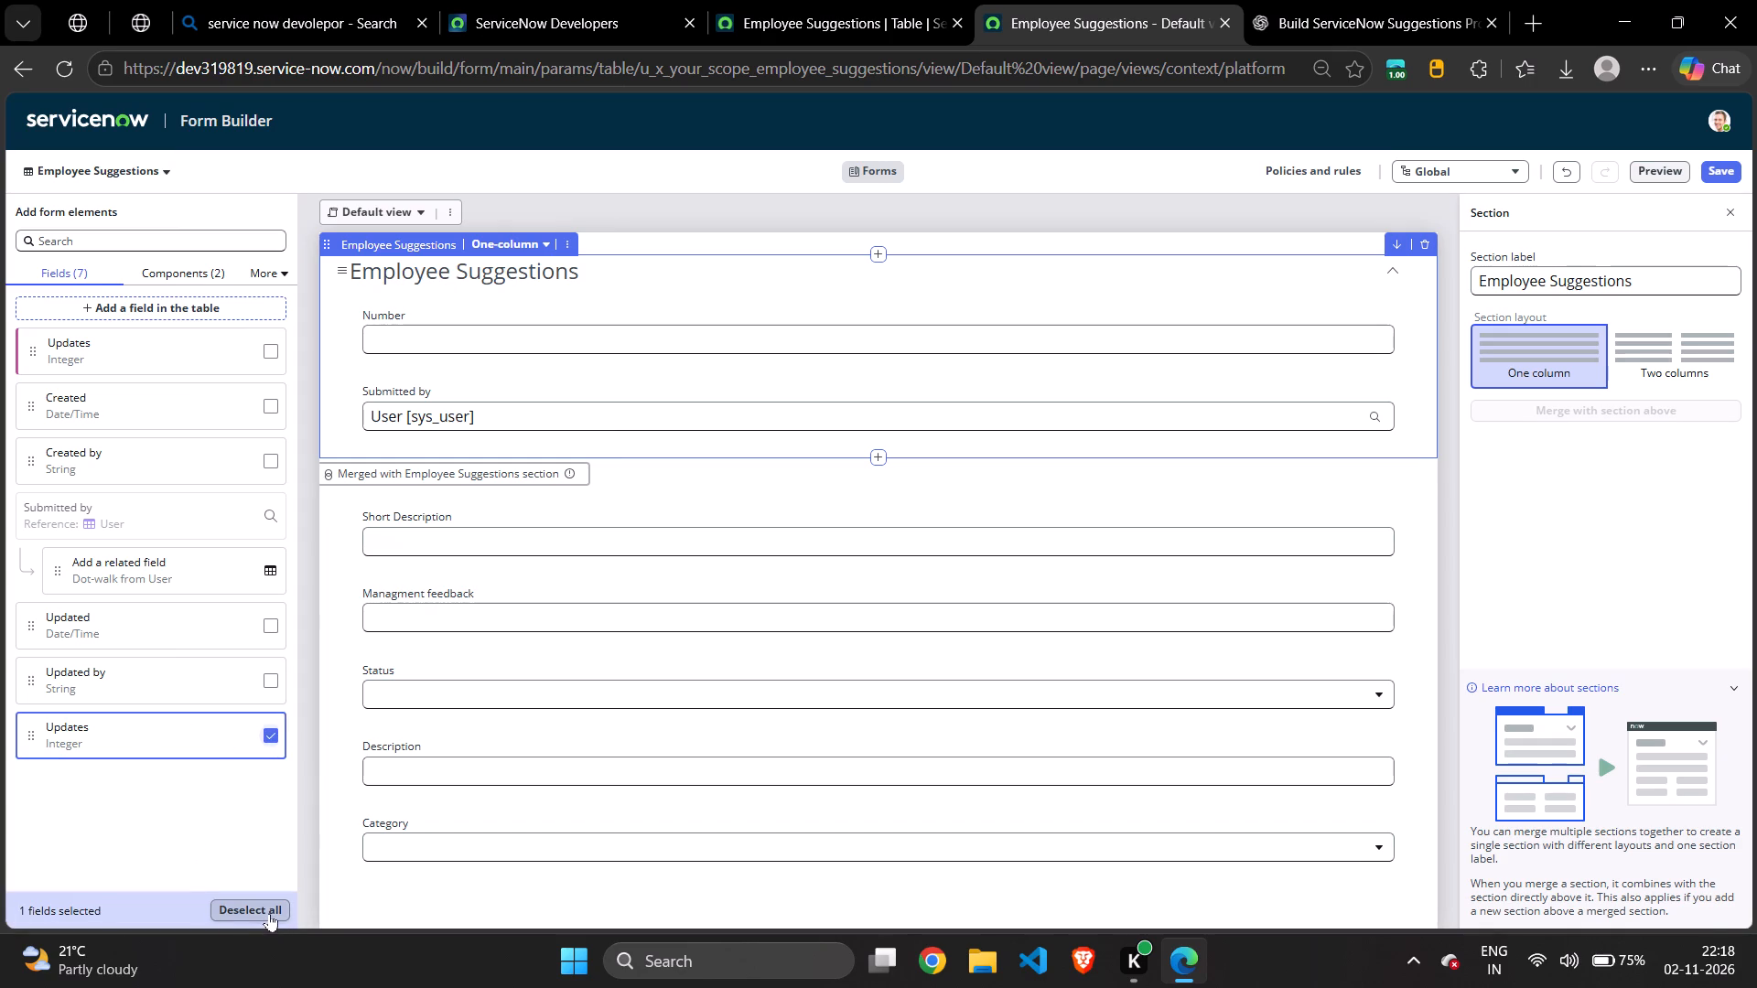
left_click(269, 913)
Select the Updates integer field below Updated by in the available form fields and try to move it.
left_click(274, 744)
left_click_drag(74, 727, 63, 715)
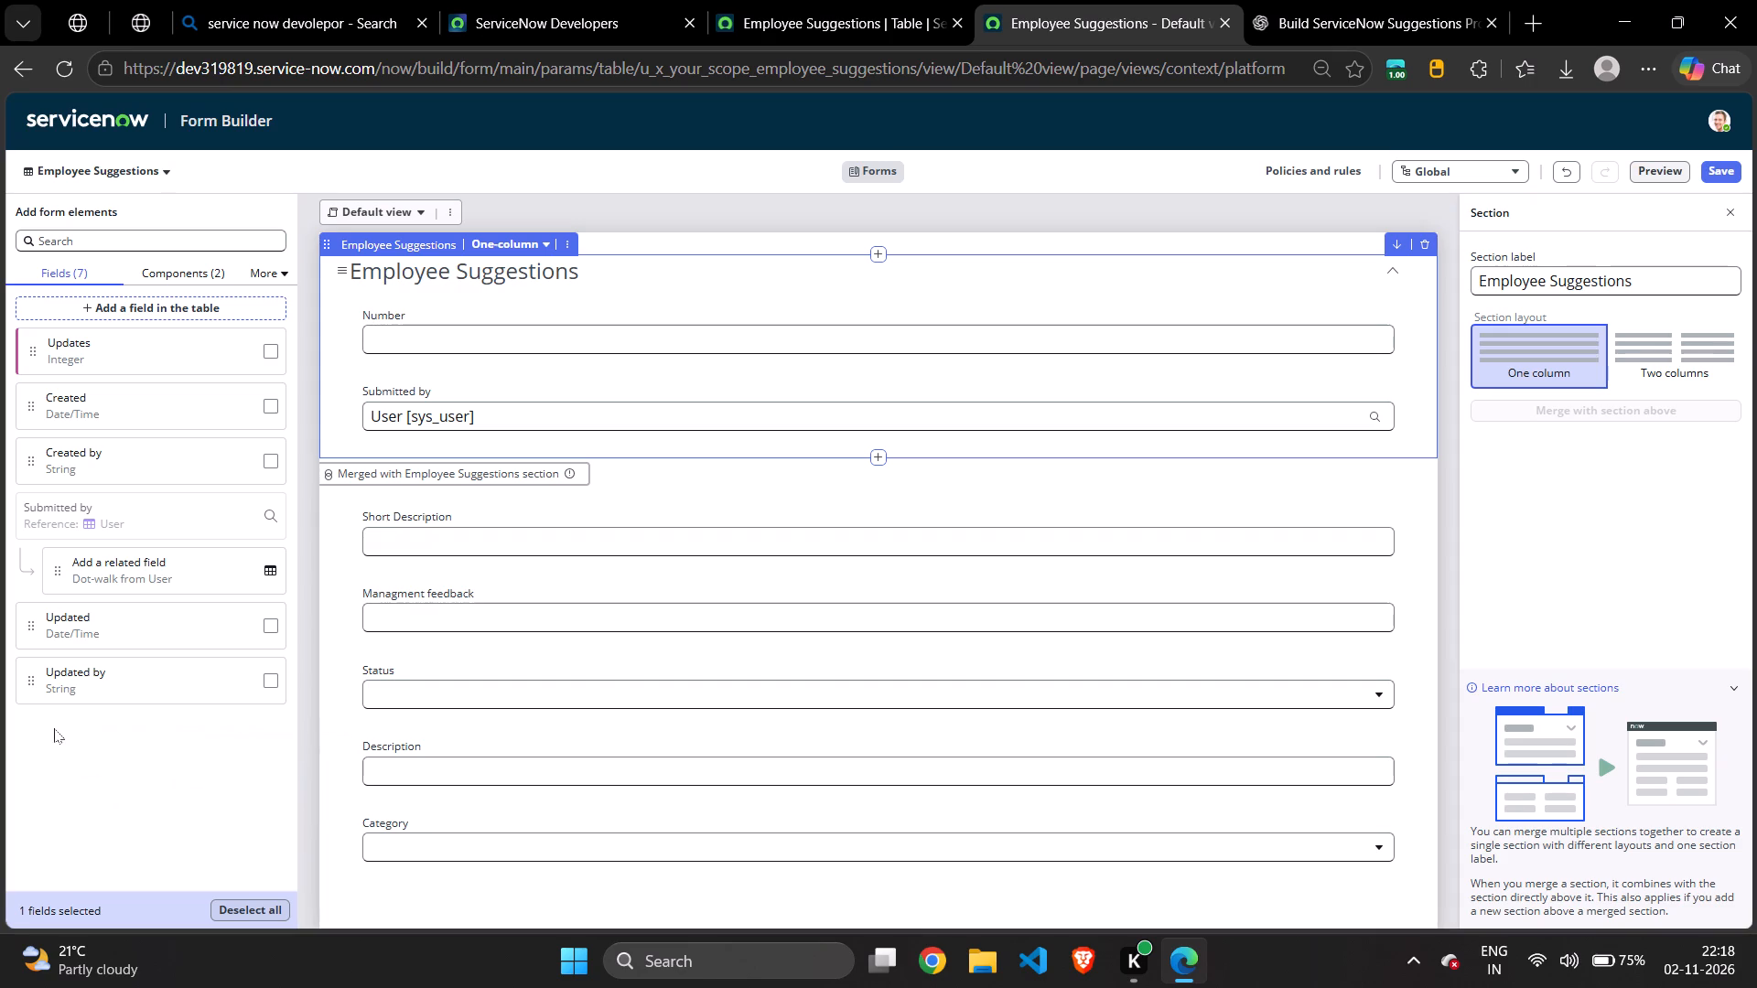
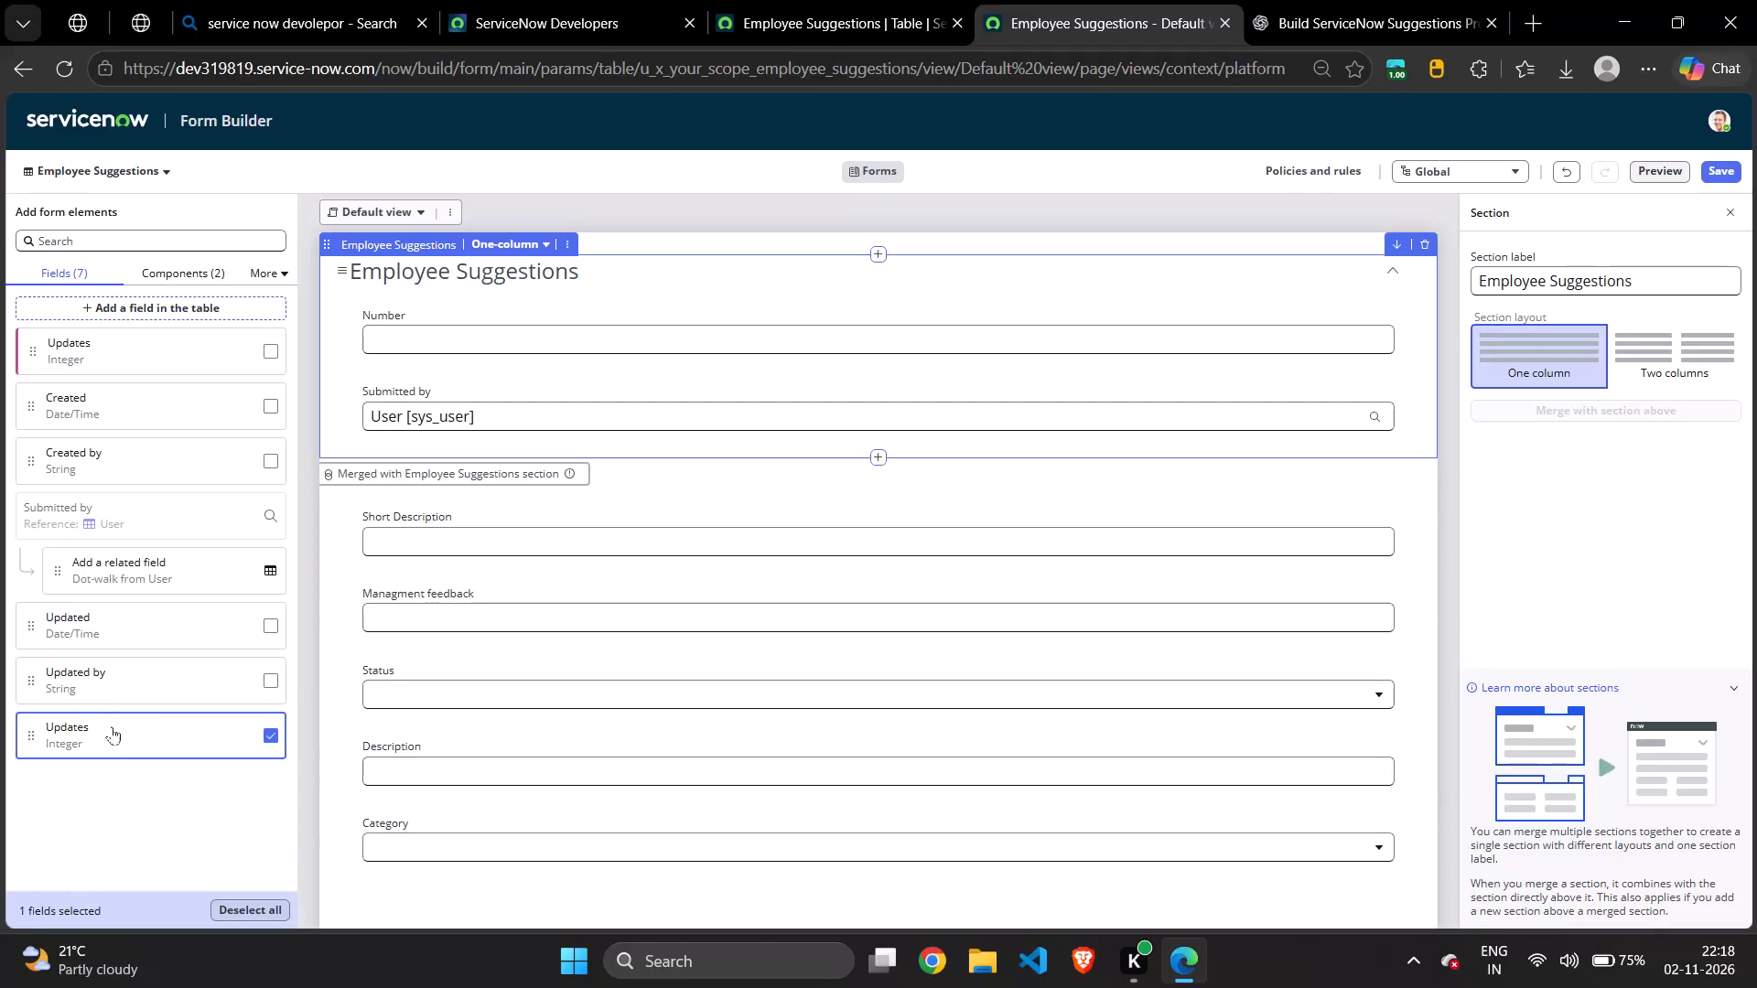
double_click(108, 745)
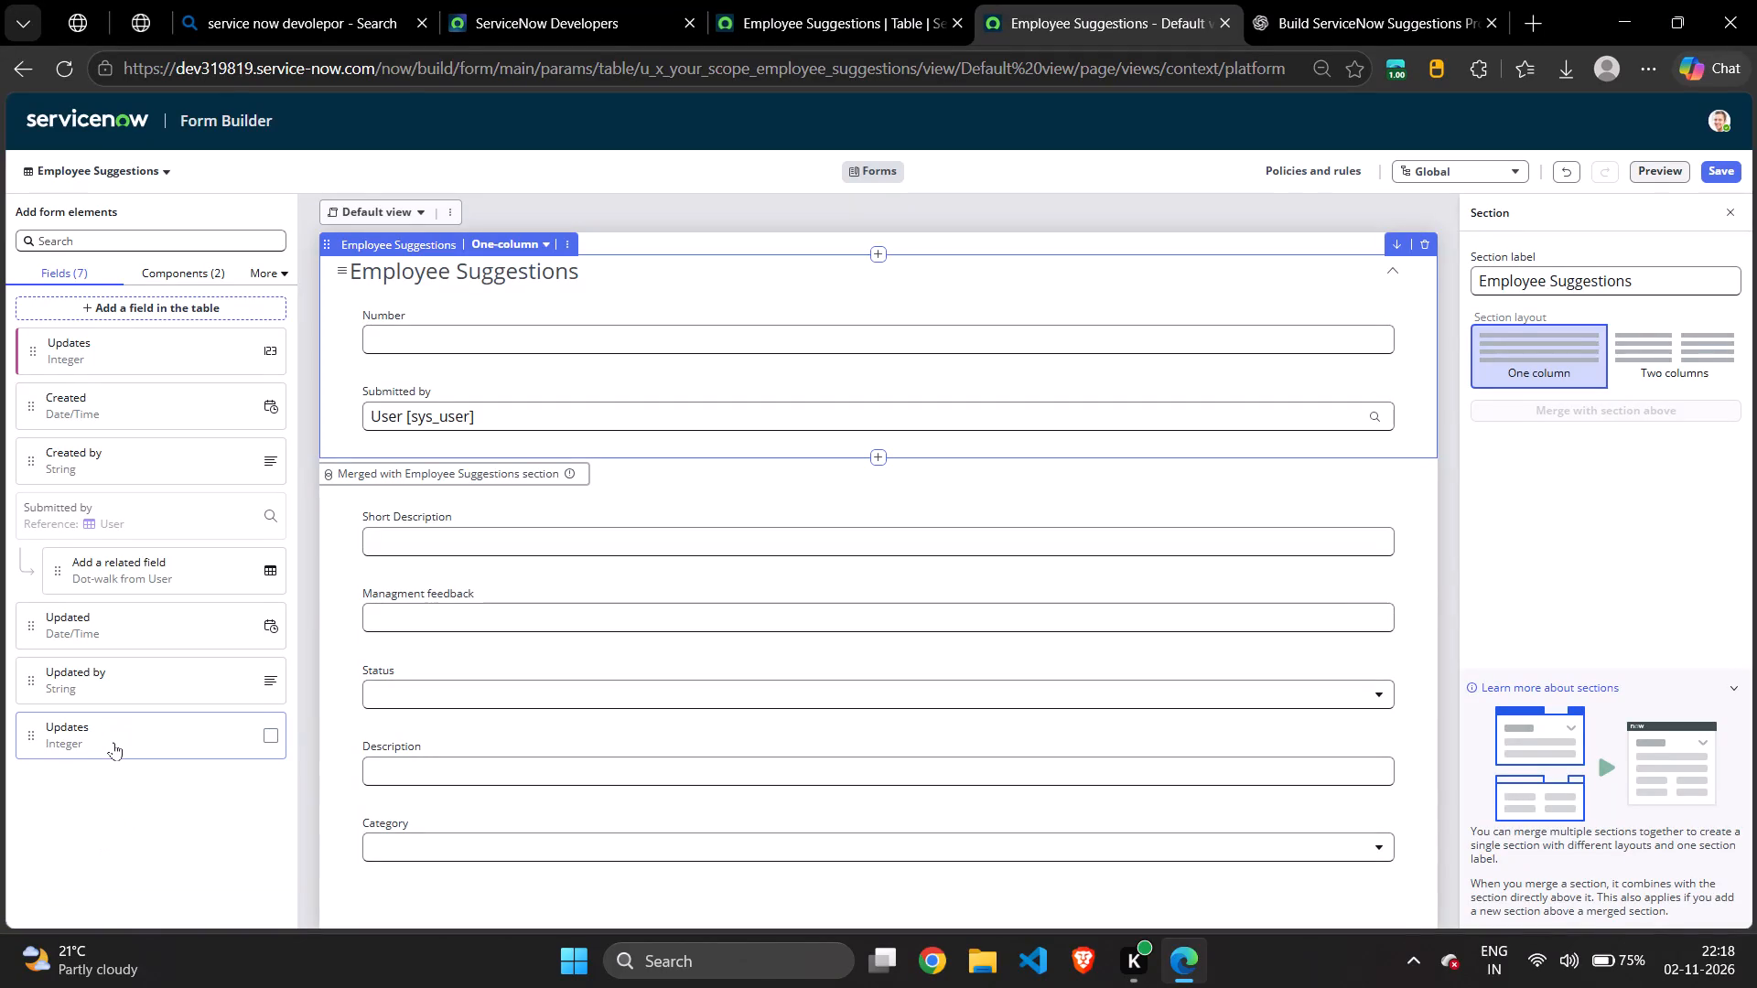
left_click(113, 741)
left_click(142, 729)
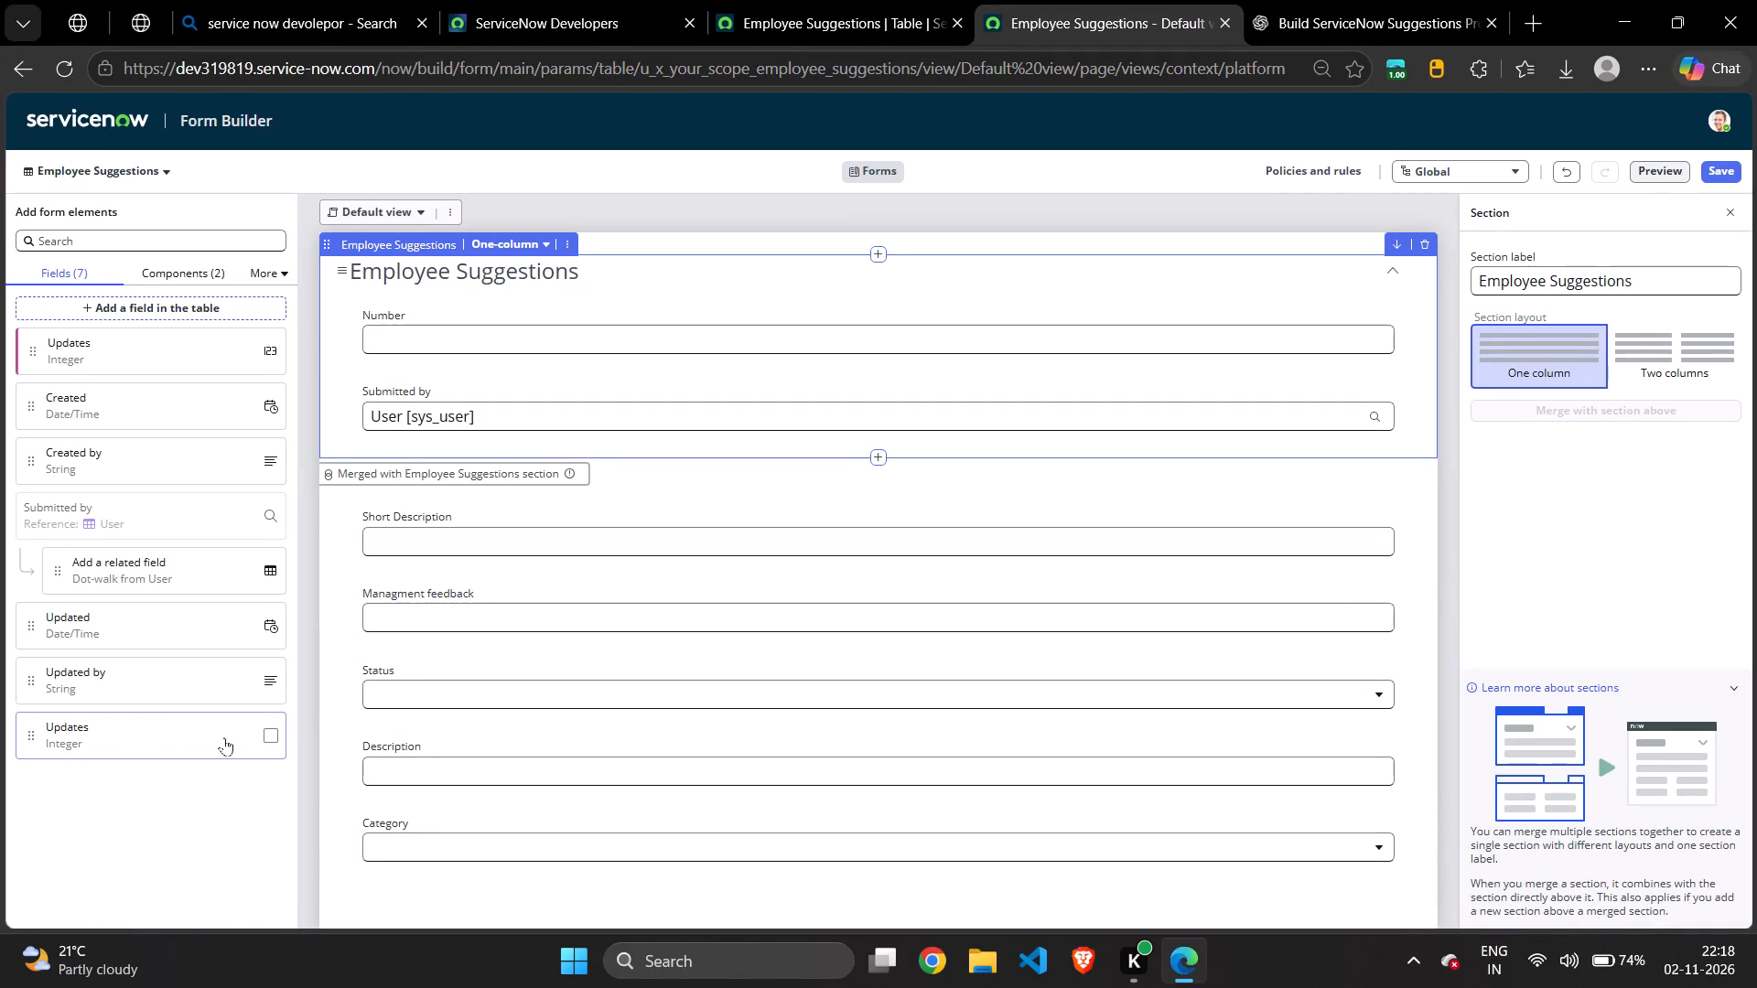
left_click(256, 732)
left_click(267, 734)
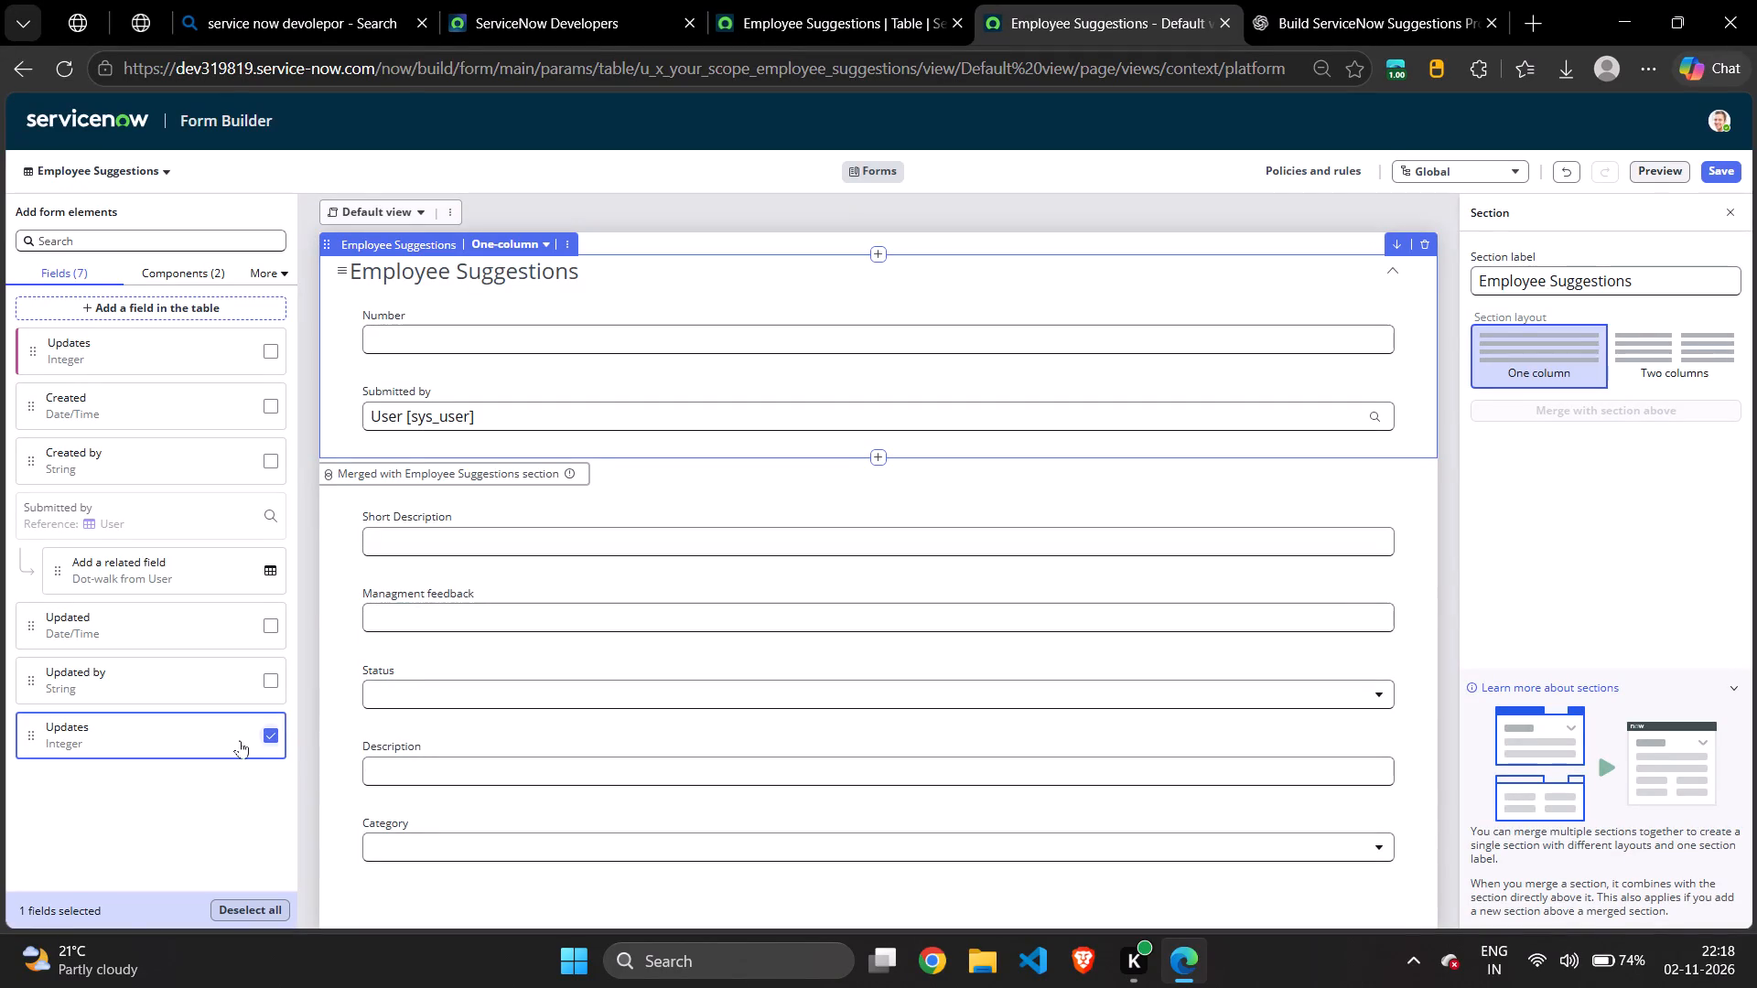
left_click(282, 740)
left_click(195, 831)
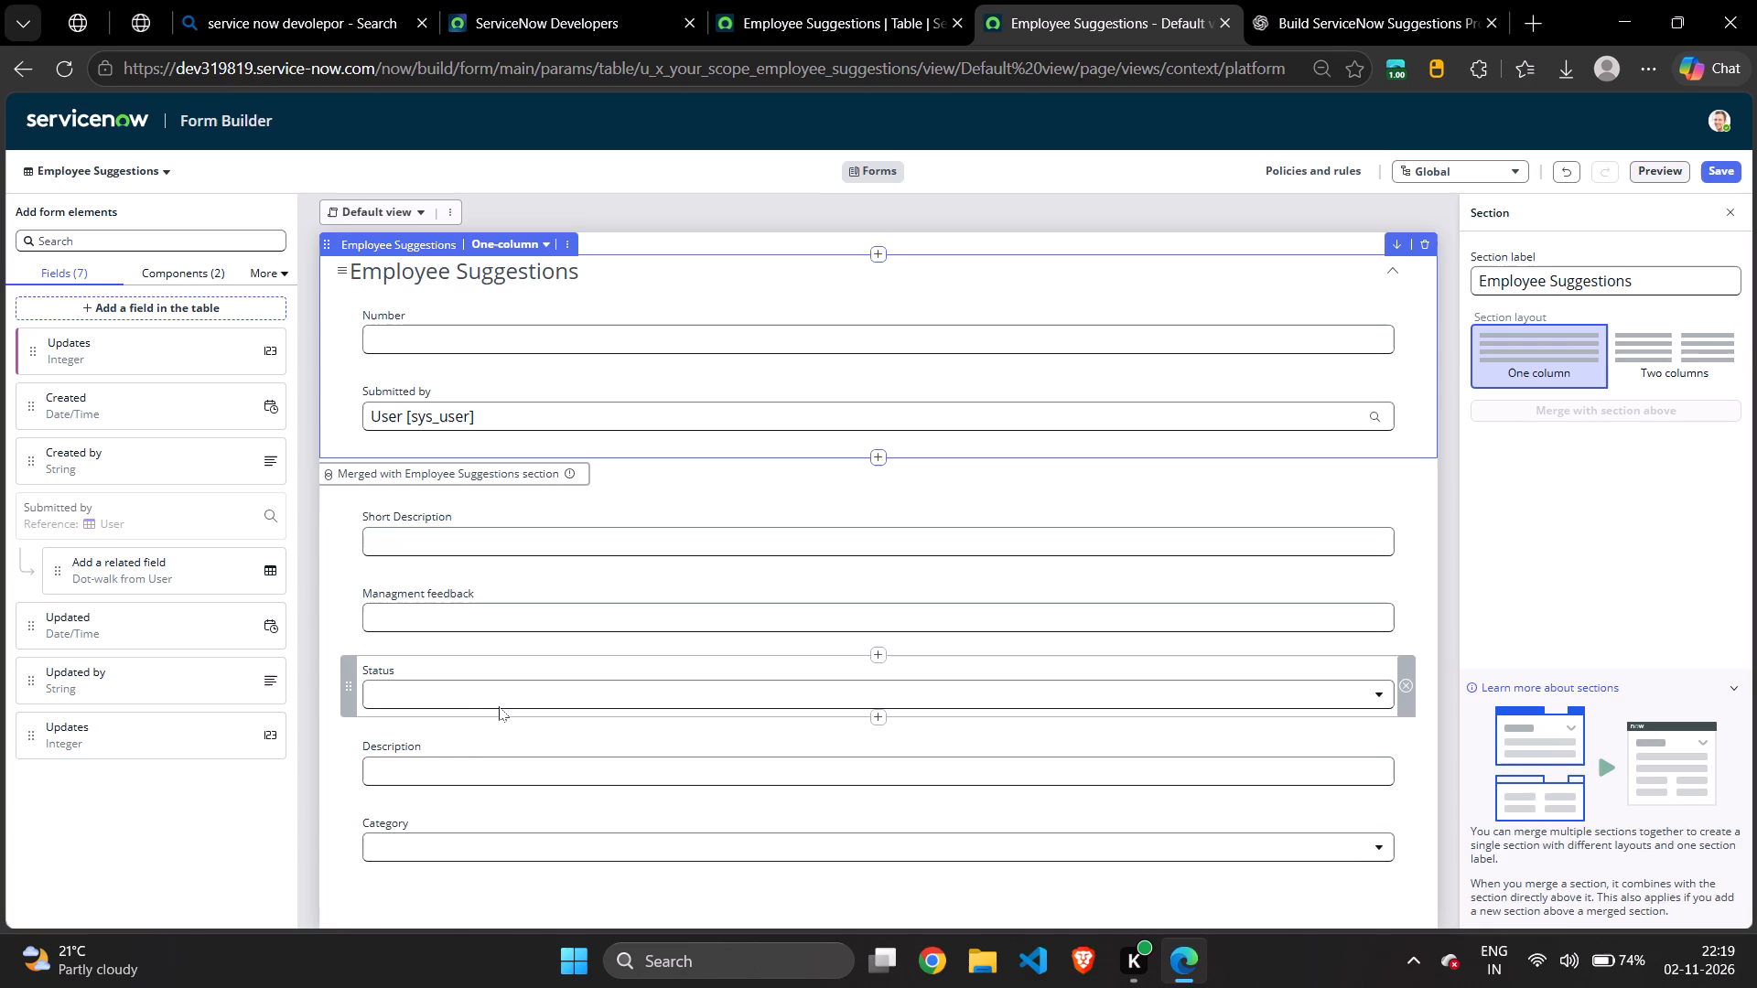
Save the Employee Suggestions form's default view with its current field layout.
scroll(501, 704, "down", 2)
scroll(537, 678, "up", 4)
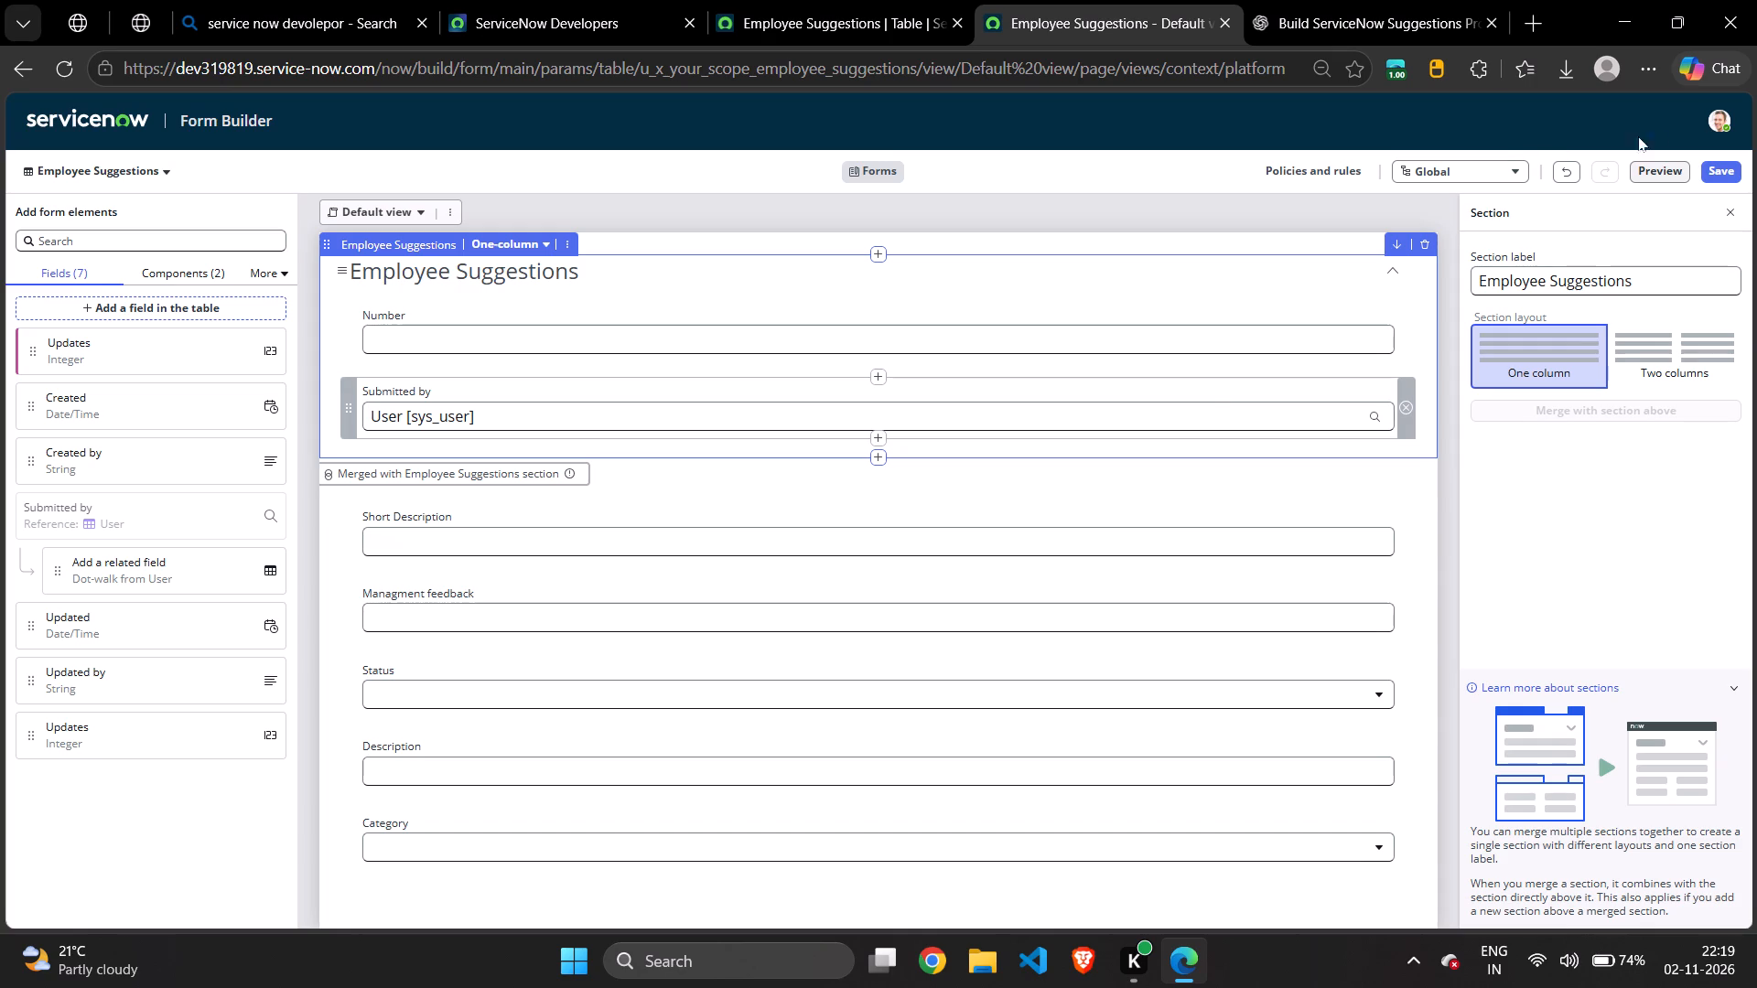
left_click(1716, 167)
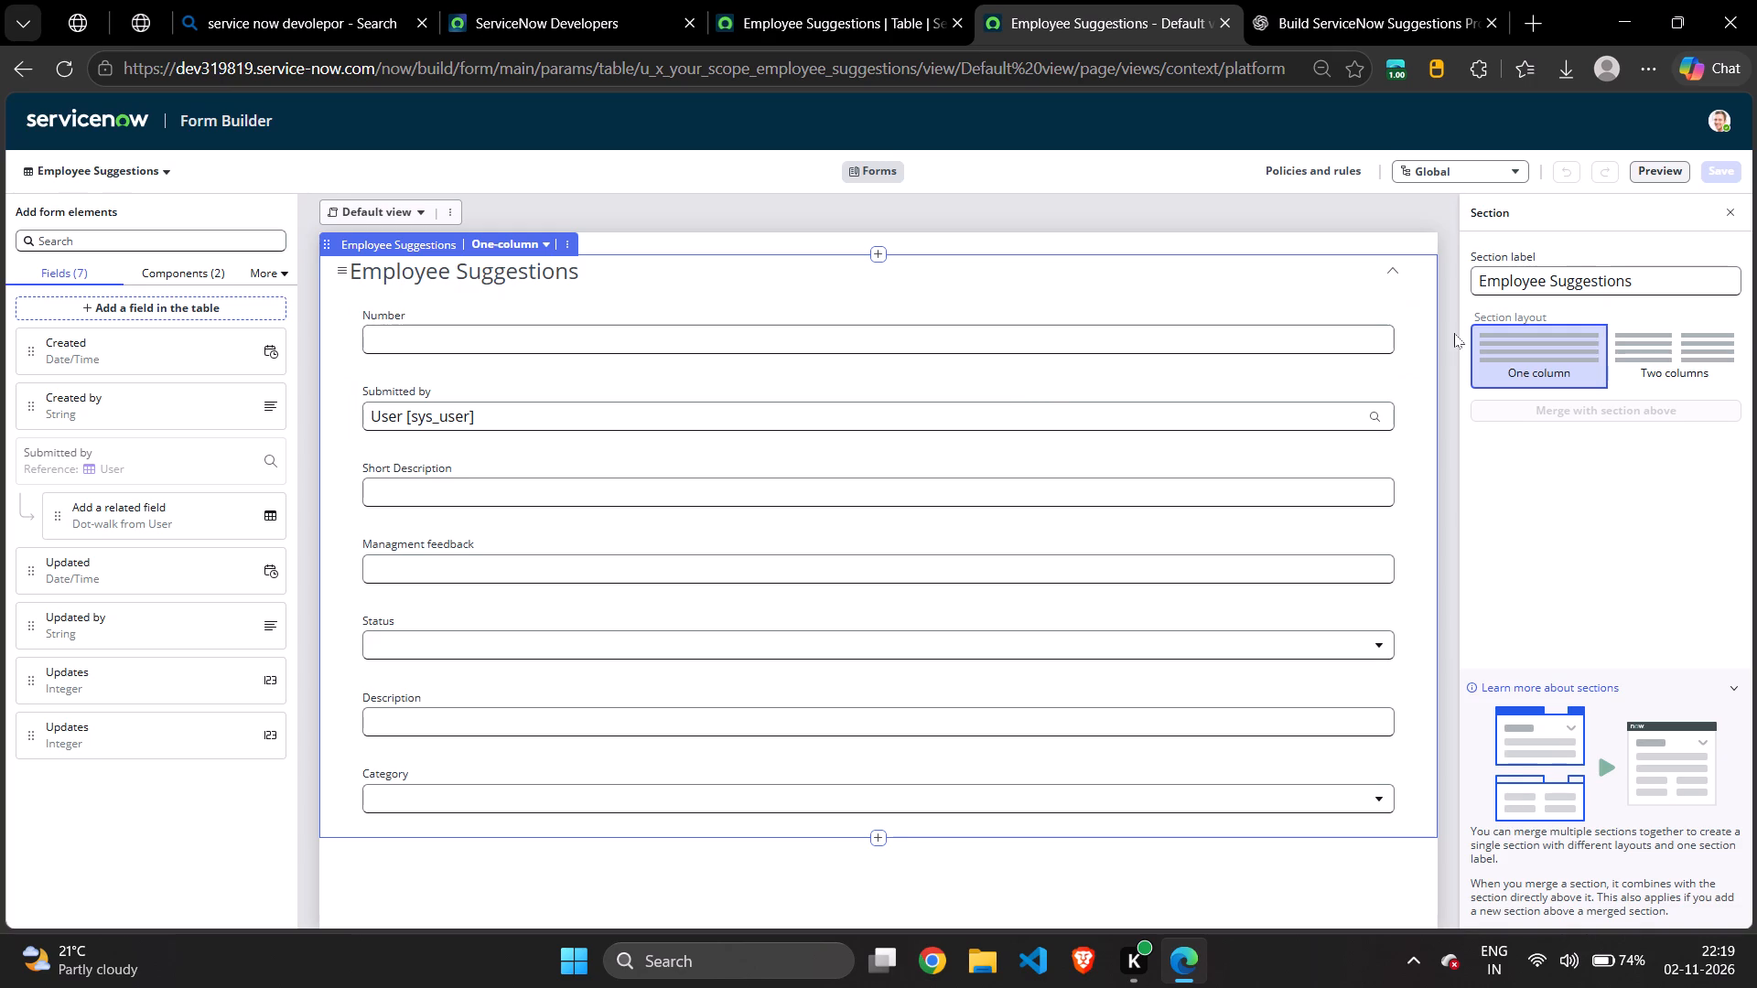
Open a preview of the Employee Suggestions form.
left_click(1675, 179)
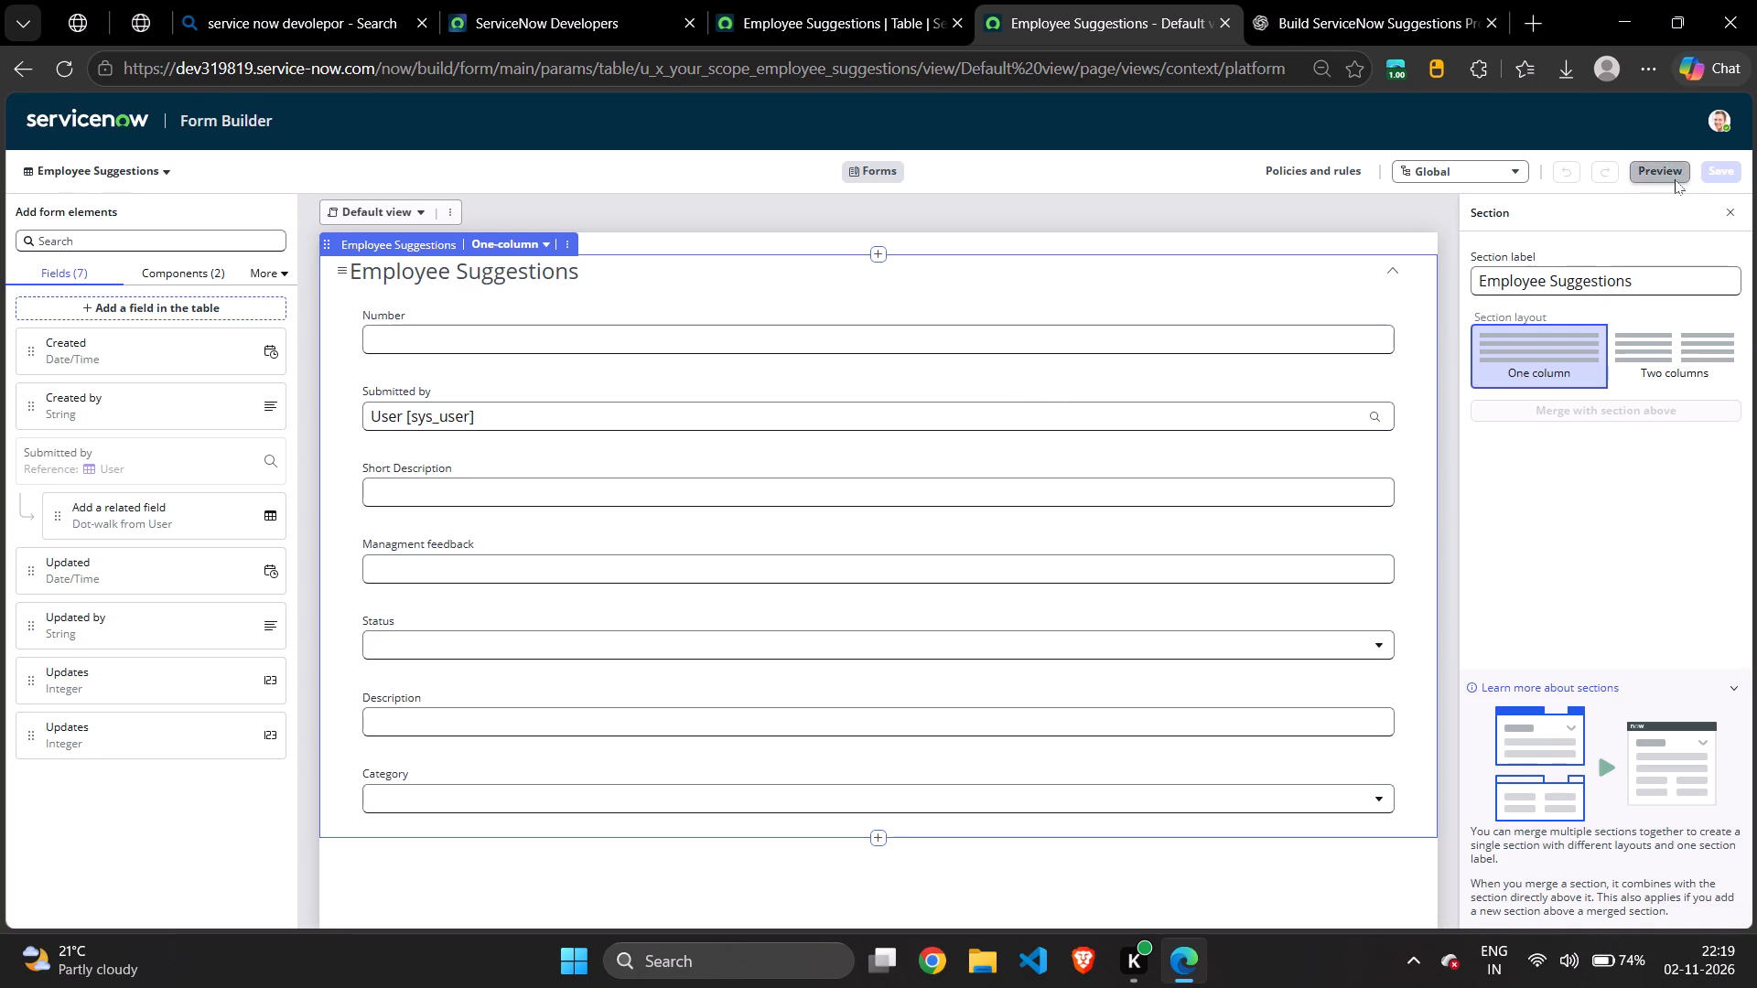